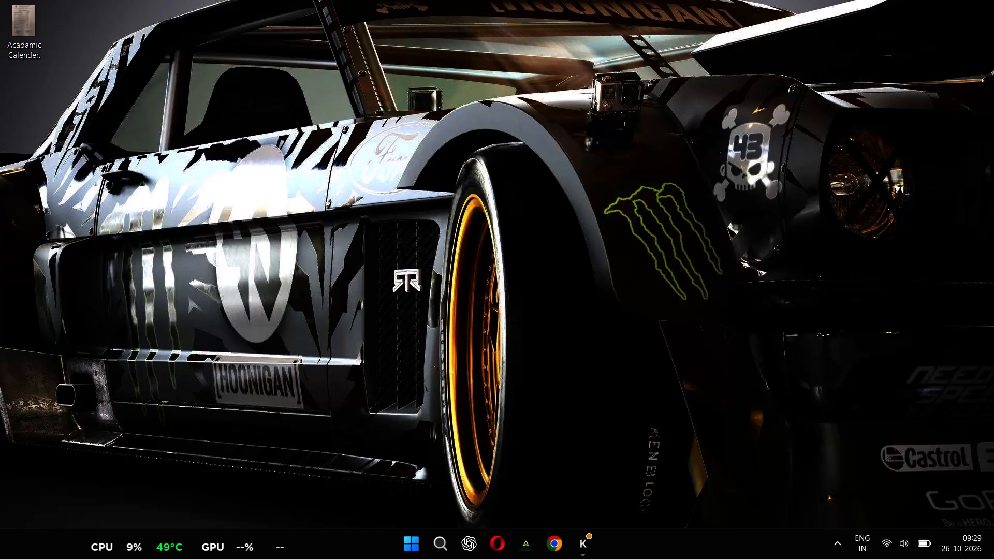
# Open Google Chrome and load the Trading View chart from the saved shortcut.
pyautogui.click(552, 546)
pyautogui.click(658, 297)
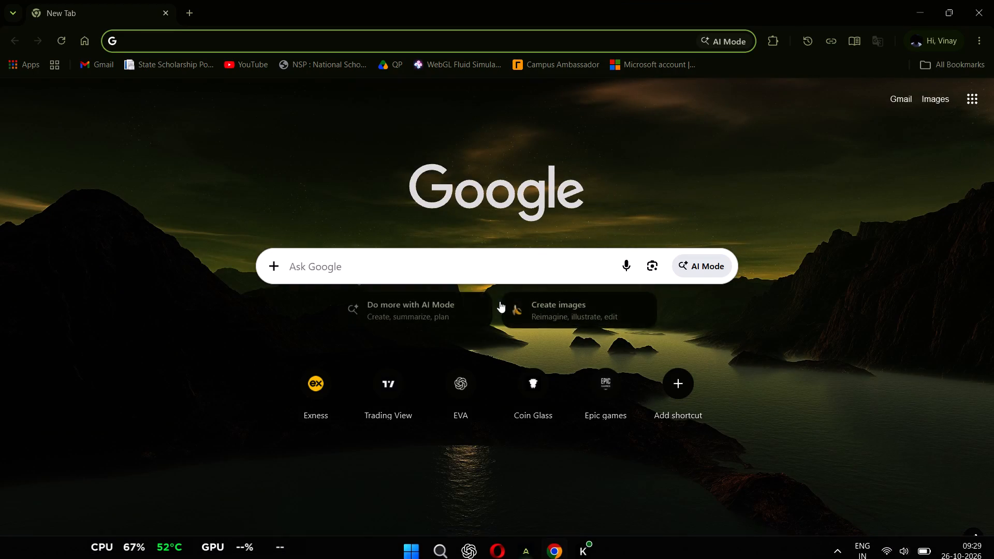
pyautogui.click(375, 387)
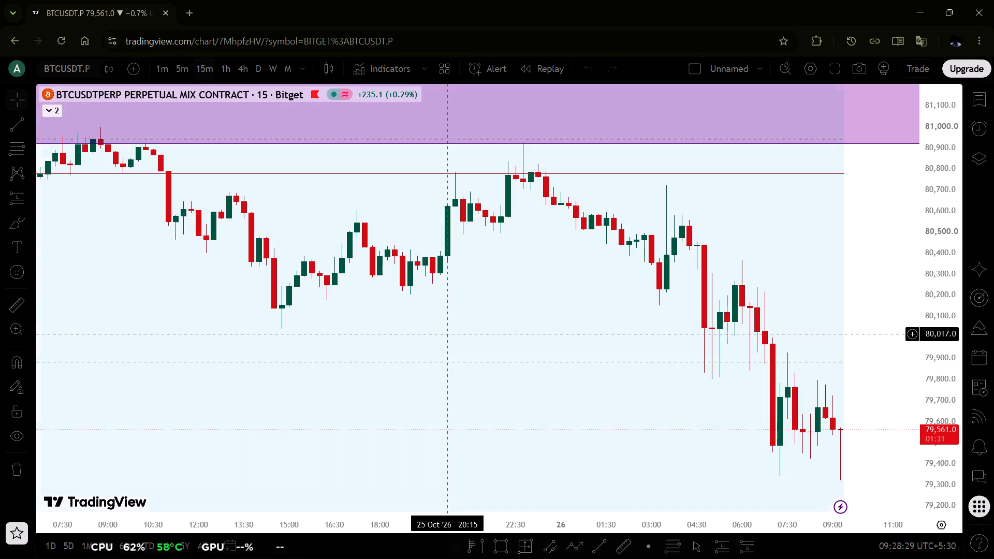
# Switch the BTCUSDT.P chart to the 1-hour interval.
pyautogui.scroll(-3, 583, 428)
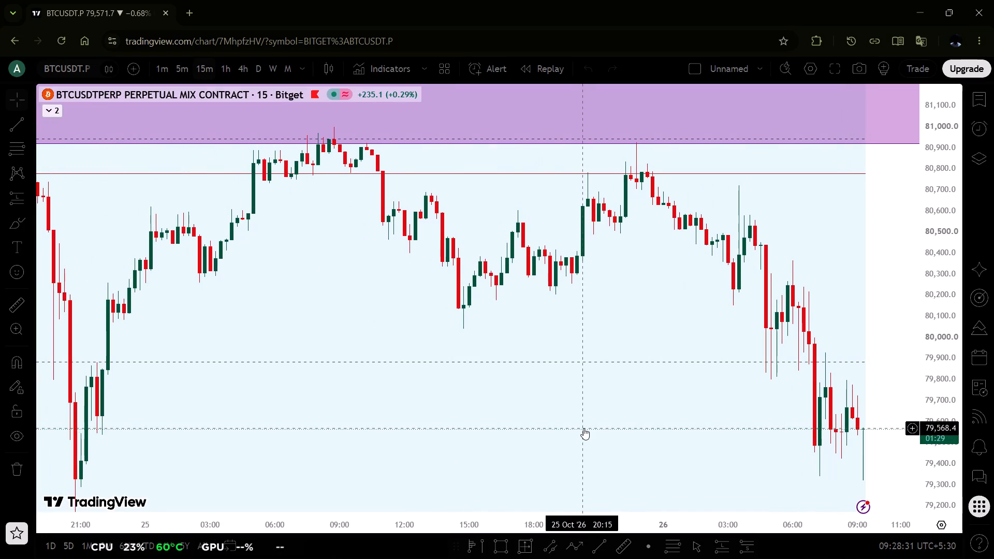
pyautogui.scroll(-1, 583, 428)
pyautogui.moveTo(660, 414); pyautogui.dragTo(586, 316)
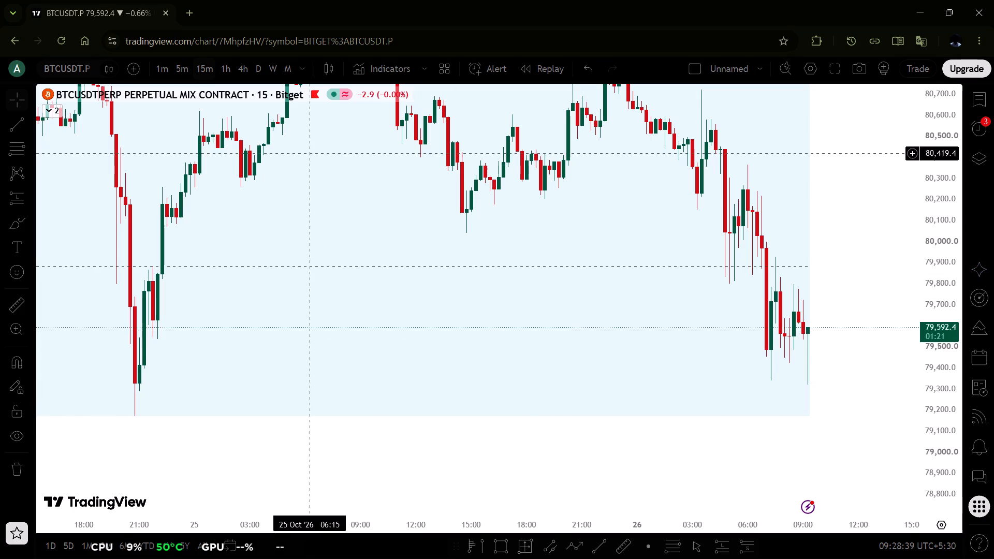
pyautogui.click(240, 61)
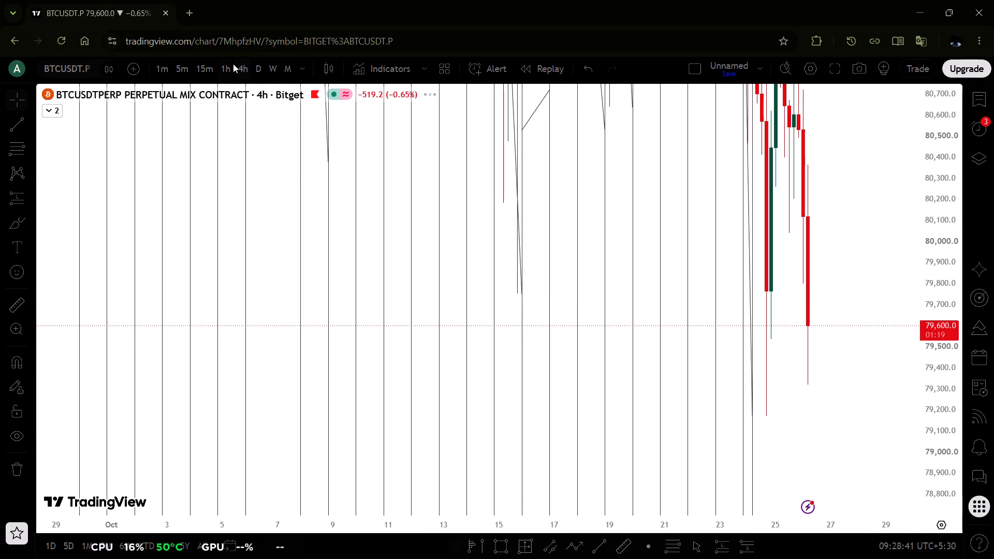
pyautogui.click(227, 67)
# Turn off Extend Right for the latest fixed range volume profile, which starts at 23 Oct 23:30.
pyautogui.scroll(2, 773, 357)
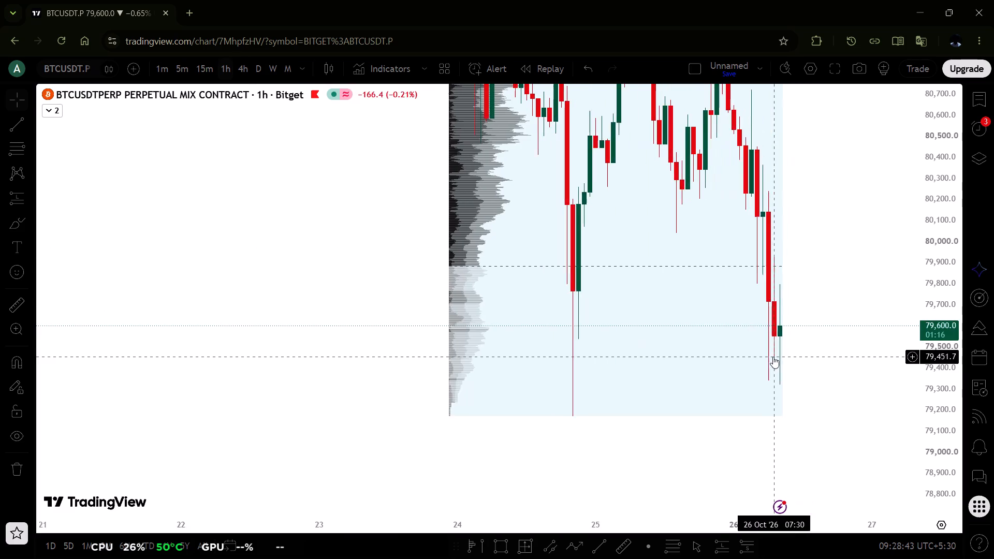
pyautogui.scroll(-7, 930, 372)
pyautogui.scroll(-2, 836, 390)
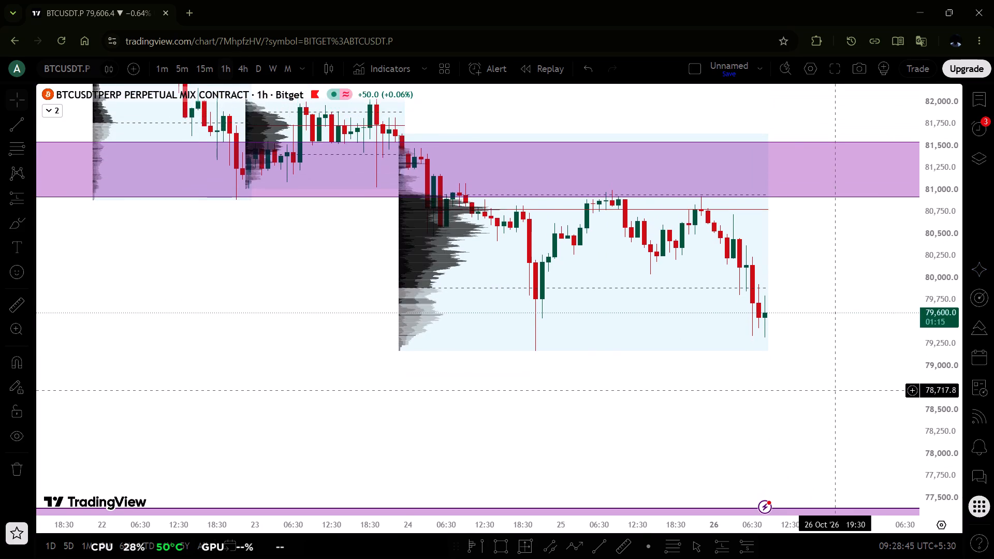
pyautogui.scroll(-9, 836, 390)
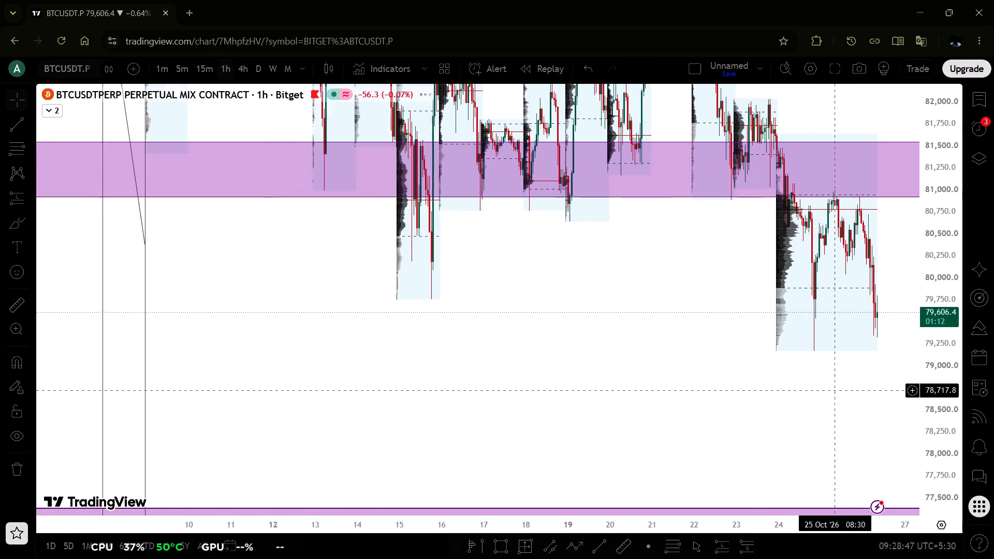
pyautogui.scroll(4, 836, 390)
pyautogui.hscroll(-1, 836, 390)
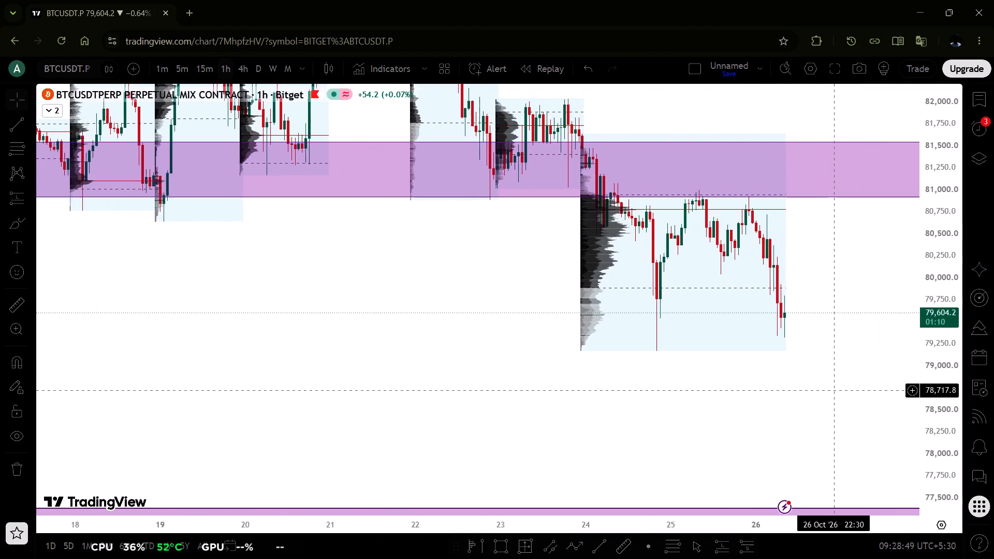
pyautogui.hscroll(-2, 836, 390)
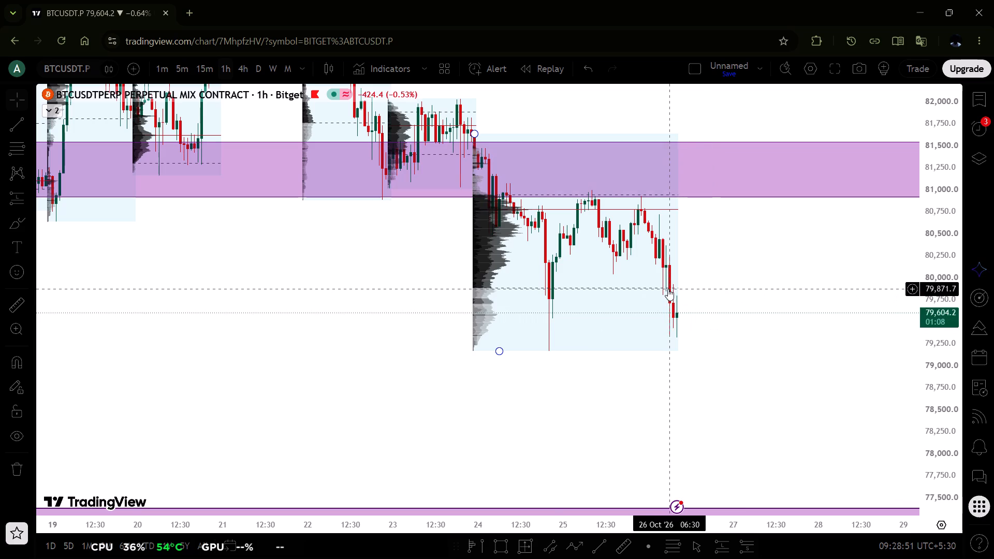
pyautogui.doubleClick(668, 289)
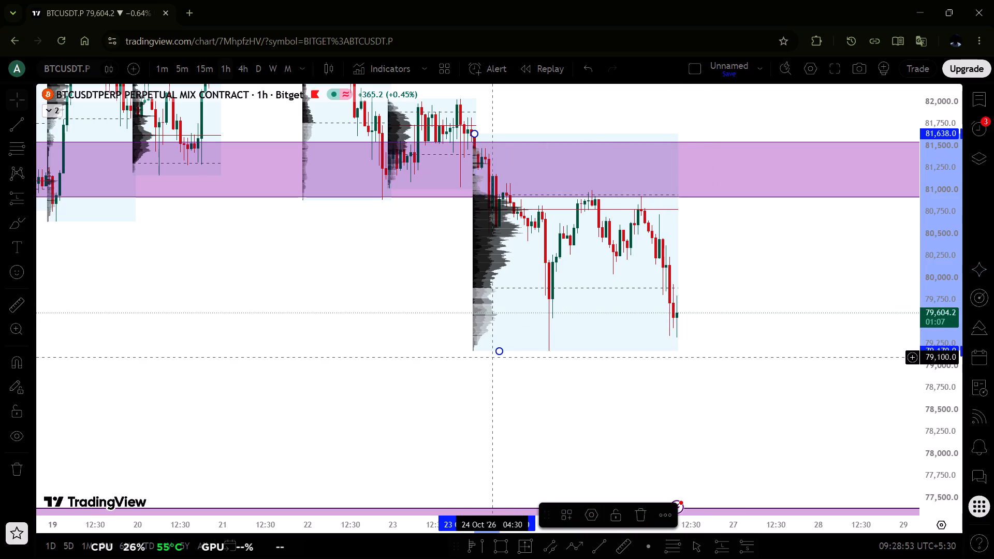
pyautogui.click(419, 381)
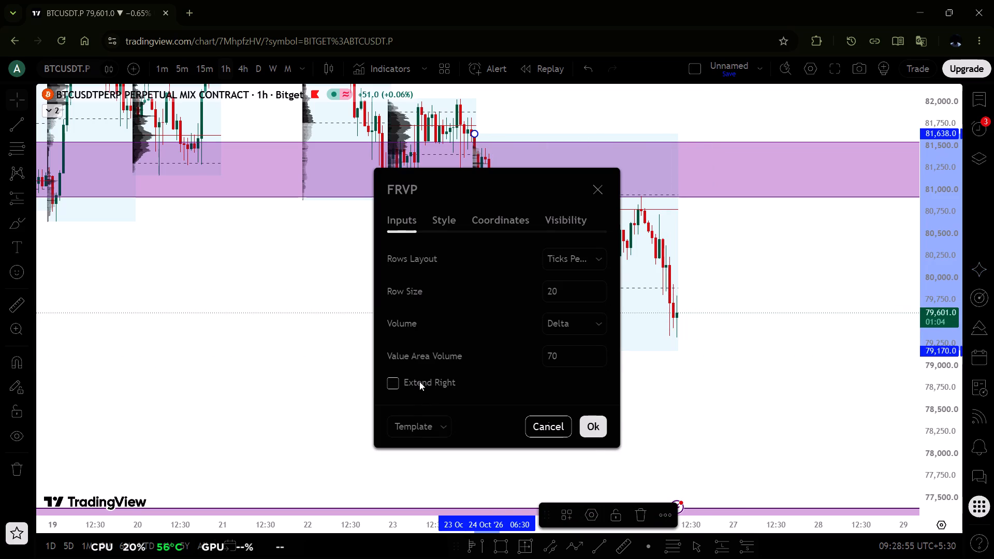
pyautogui.click(592, 427)
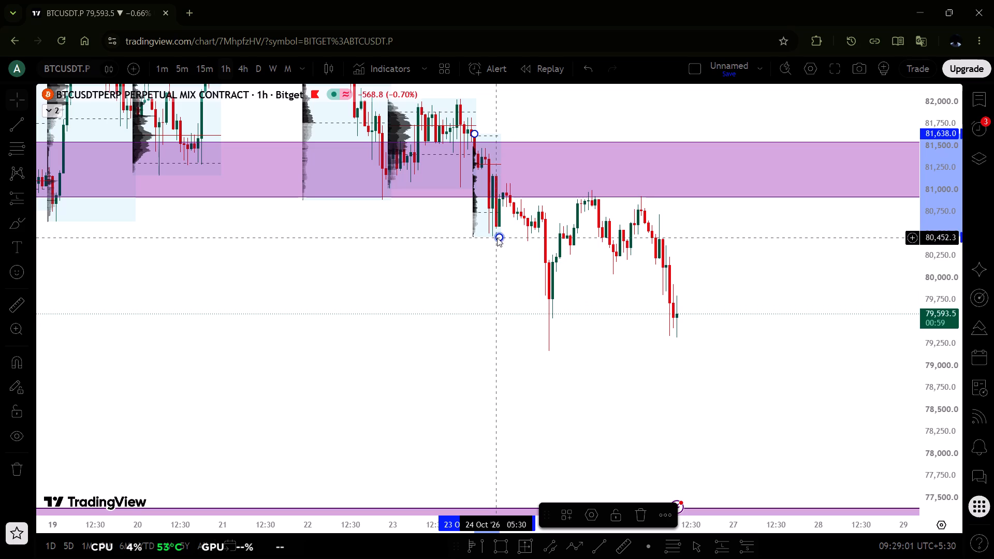
# Extend that volume profile's end point to the close of 24 Oct, about 23:30.
pyautogui.moveTo(497, 238); pyautogui.dragTo(554, 231)
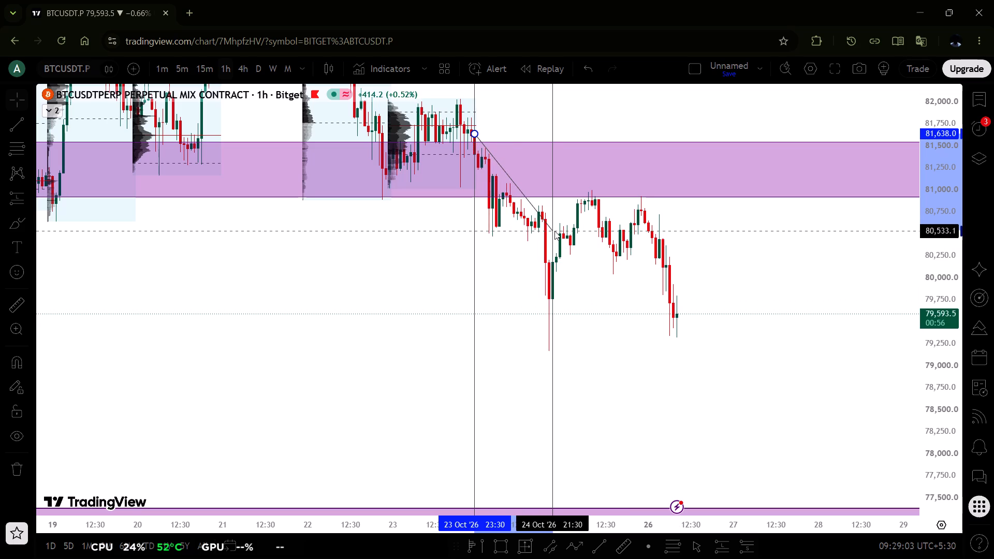
pyautogui.moveTo(554, 231); pyautogui.dragTo(561, 232)
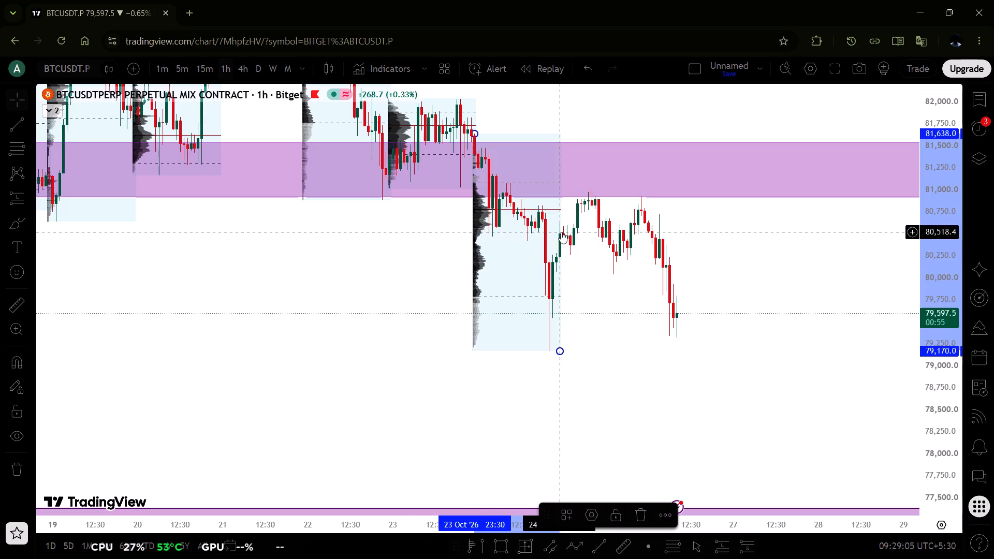
# Add a fixed range volume profile for 25 Oct, from the previous profile's end to 25 Oct 23:30.
pyautogui.click(475, 550)
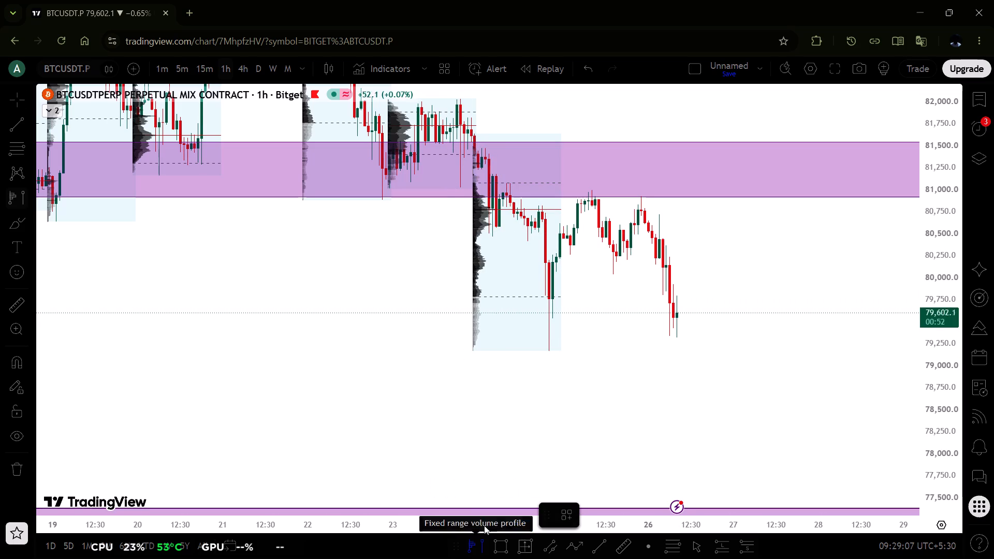
pyautogui.click(560, 369)
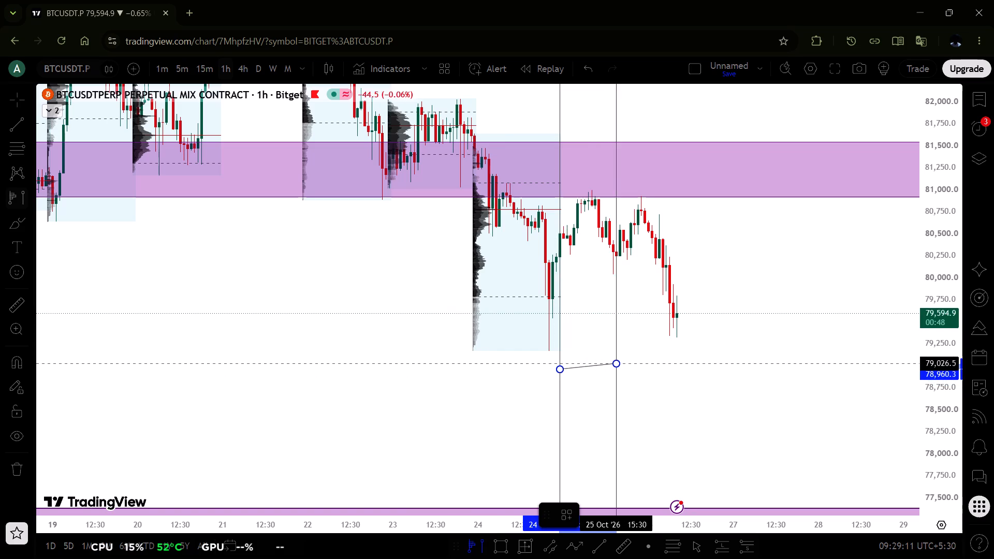
pyautogui.click(646, 368)
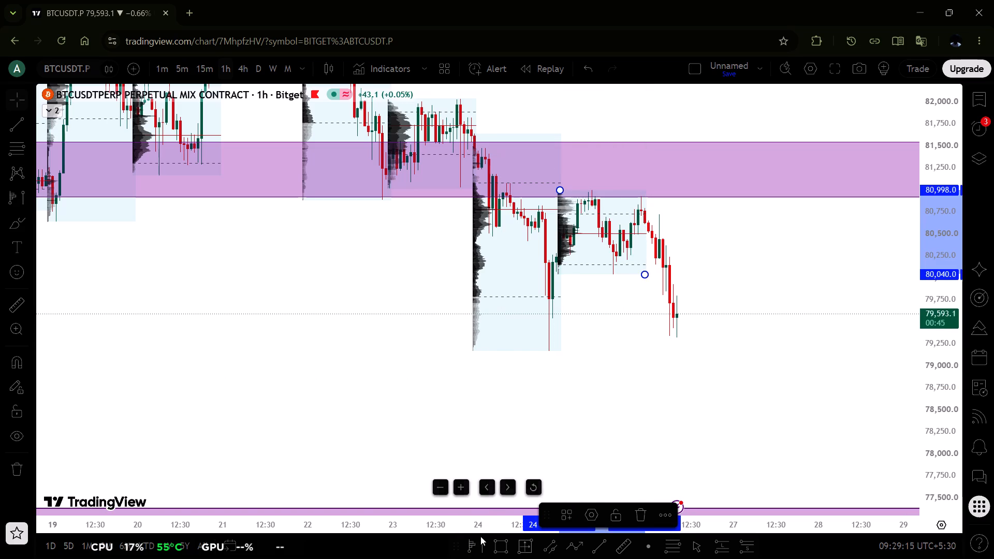
# Add a fixed range volume profile from 25 Oct 23:30 to the latest candle on 26 Oct.
pyautogui.click(478, 547)
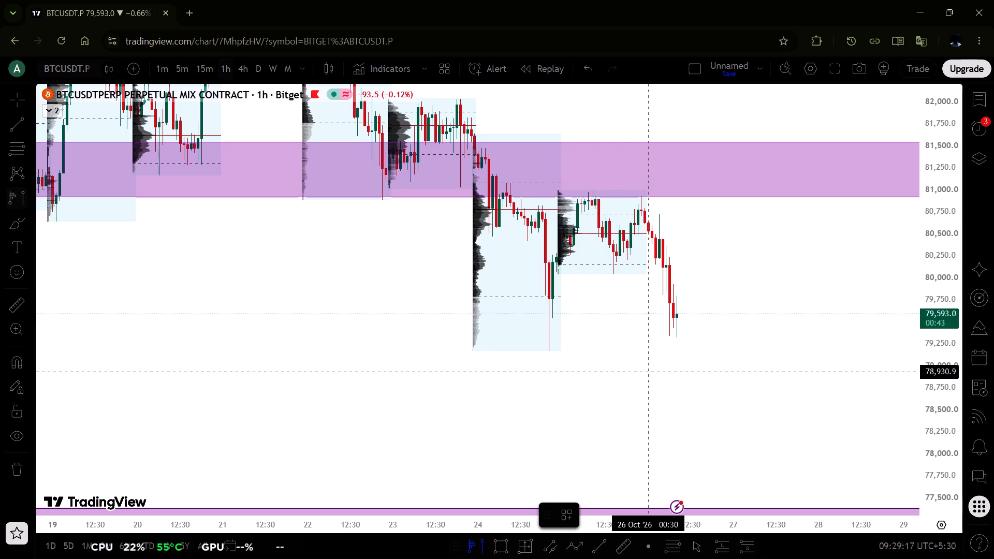
pyautogui.rightClick(644, 363)
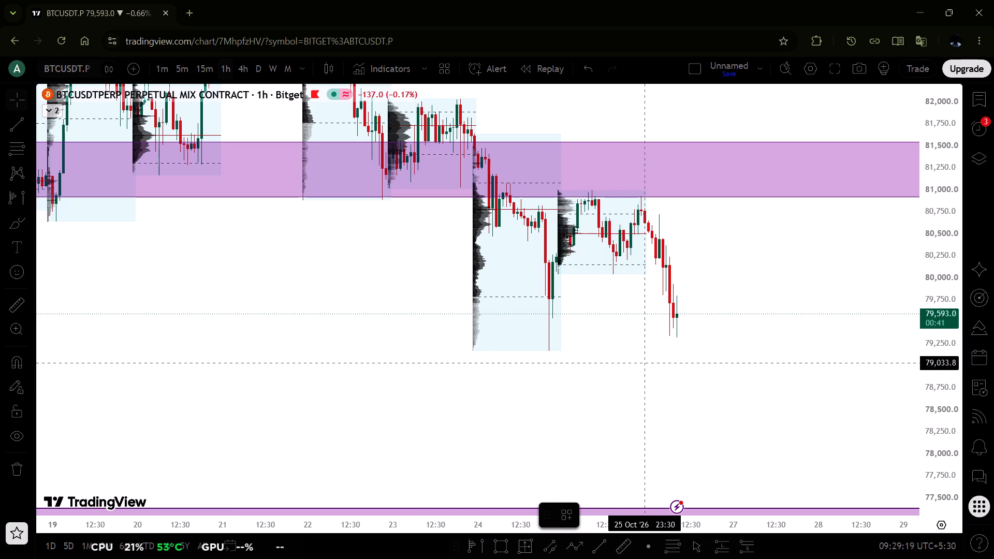
pyautogui.click(471, 543)
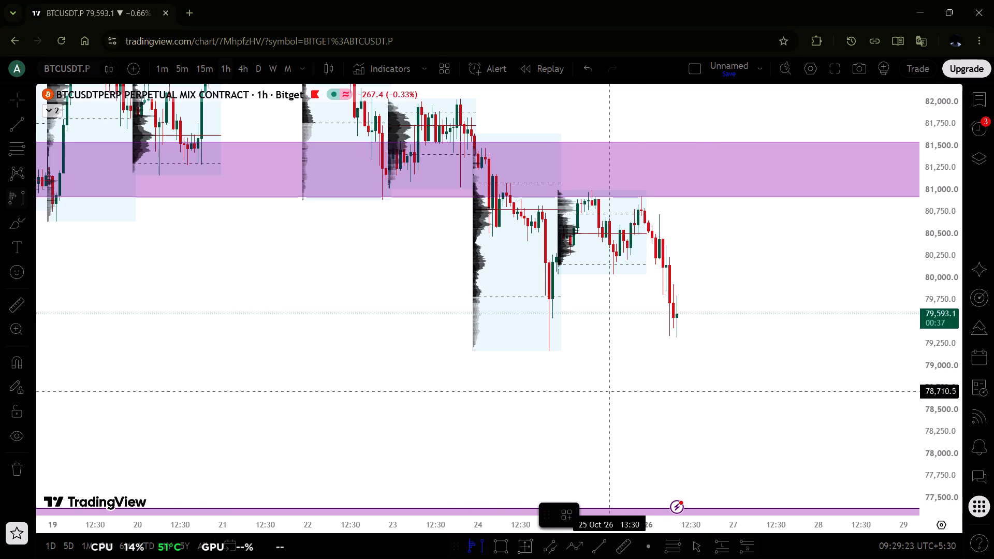
pyautogui.click(645, 296)
pyautogui.click(709, 301)
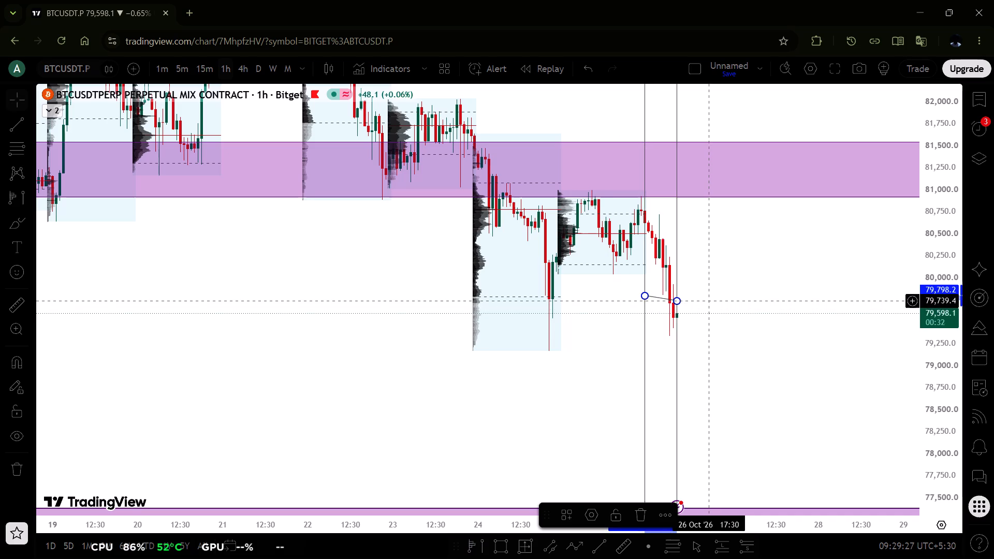
pyautogui.click(726, 334)
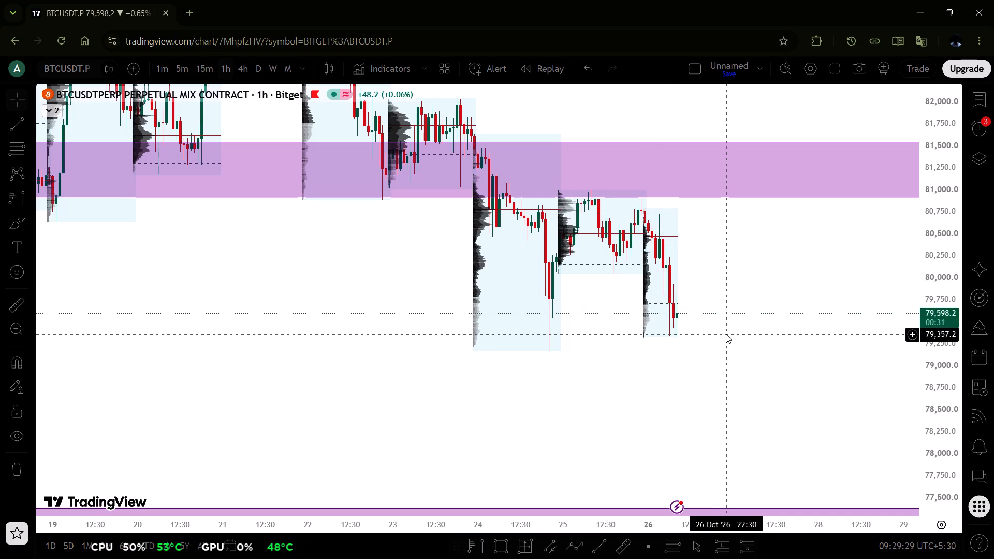
pyautogui.scroll(1, 726, 334)
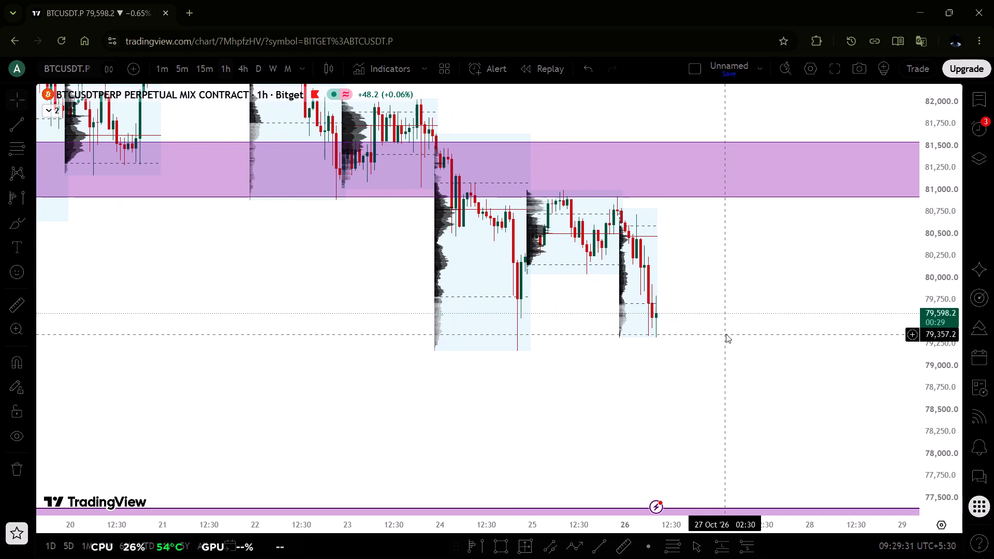
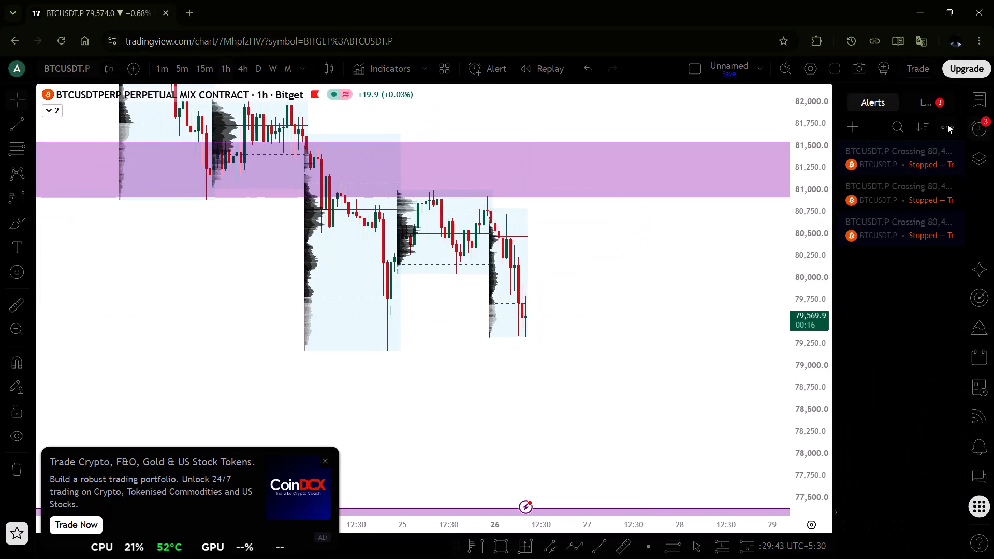
# Delete all inactive BTCUSDT.P alerts from the alerts list and dismiss the advert covering the chart.
pyautogui.click(944, 124)
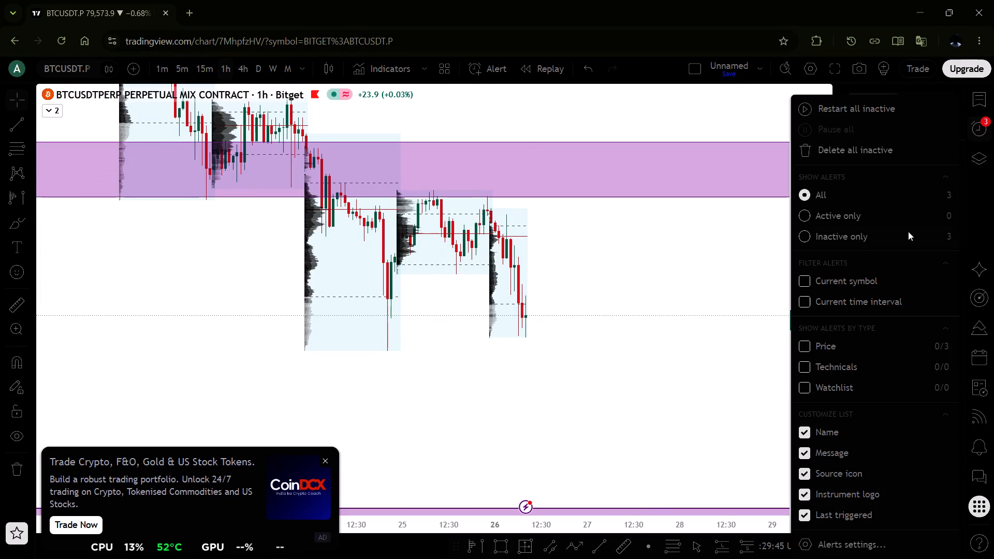
pyautogui.click(853, 149)
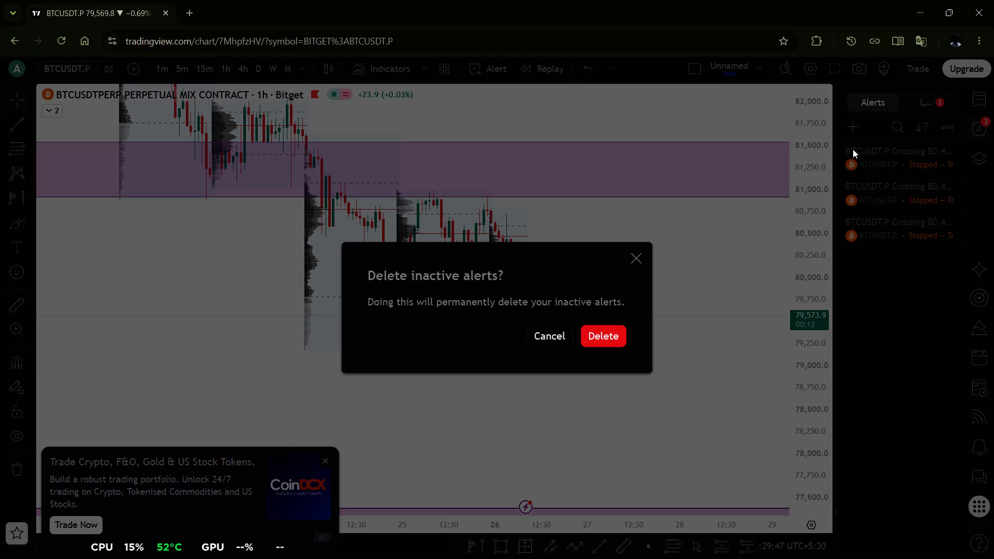
pyautogui.click(612, 334)
pyautogui.click(324, 463)
# Switch the chart to the daily timeframe and examine recent price action against the purple zones below it.
pyautogui.scroll(1, 517, 383)
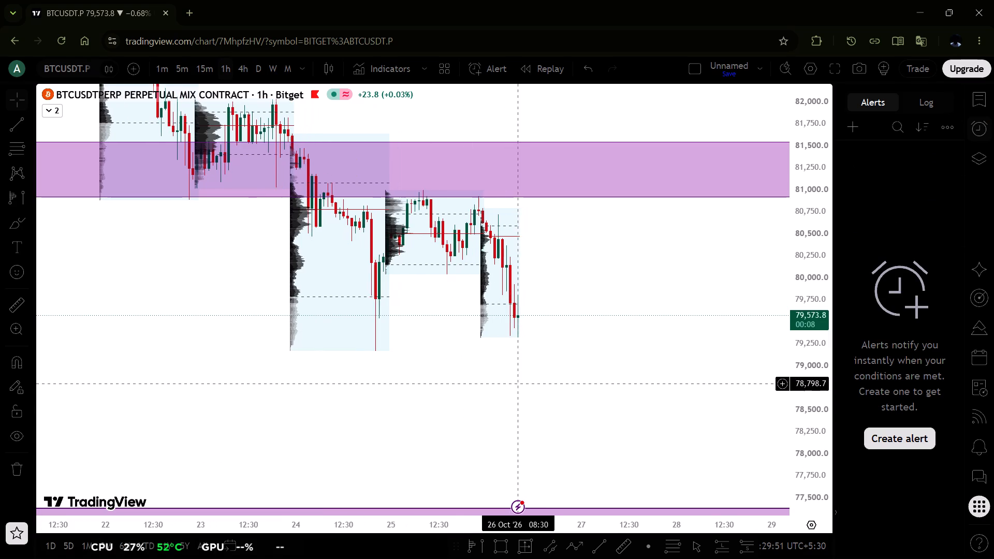
pyautogui.scroll(1, 517, 383)
pyautogui.moveTo(452, 405); pyautogui.dragTo(505, 438)
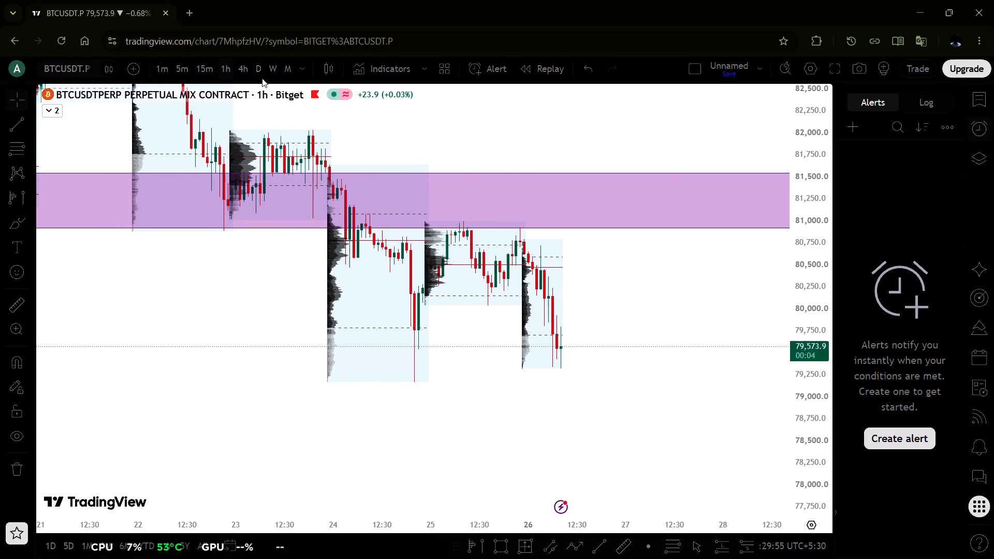
pyautogui.click(262, 78)
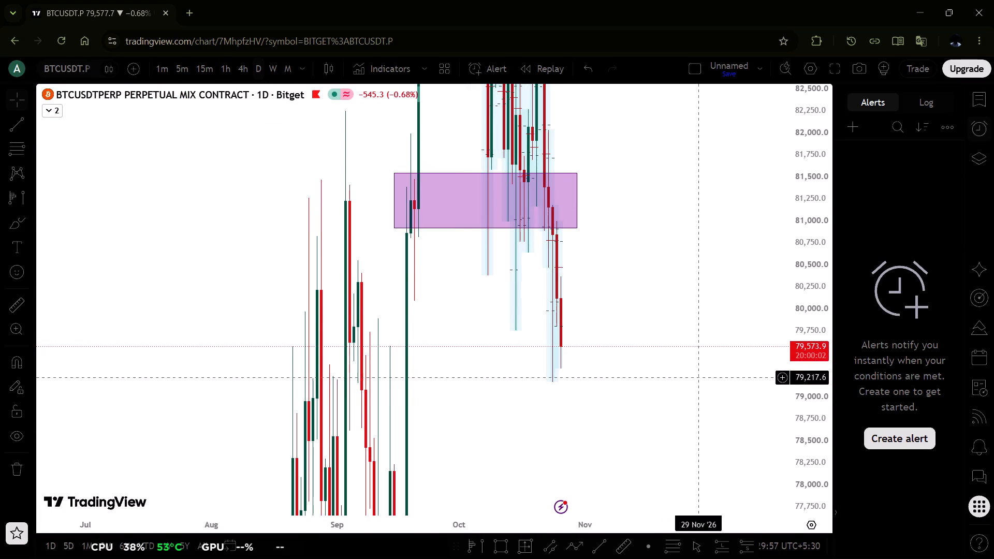
pyautogui.scroll(-10, 806, 384)
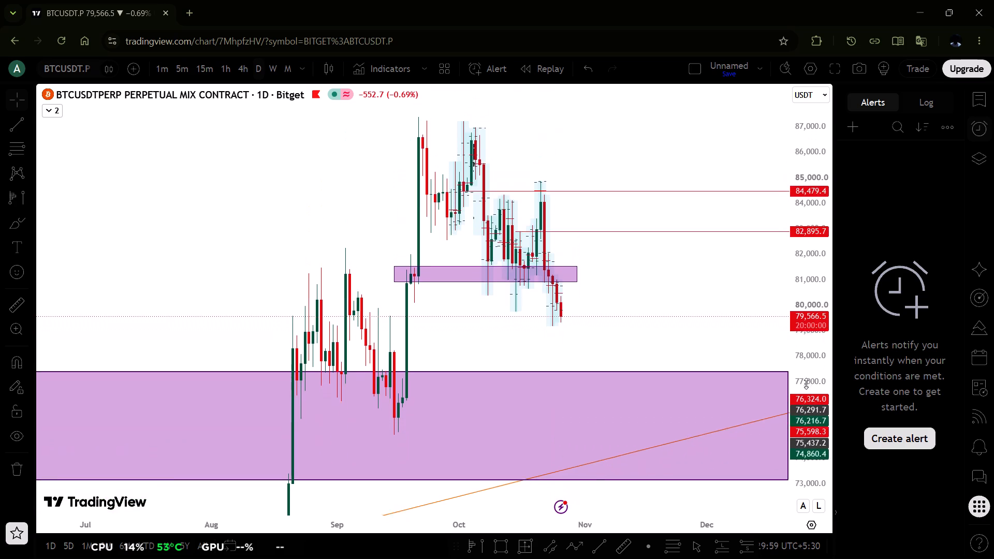
pyautogui.scroll(-1, 806, 384)
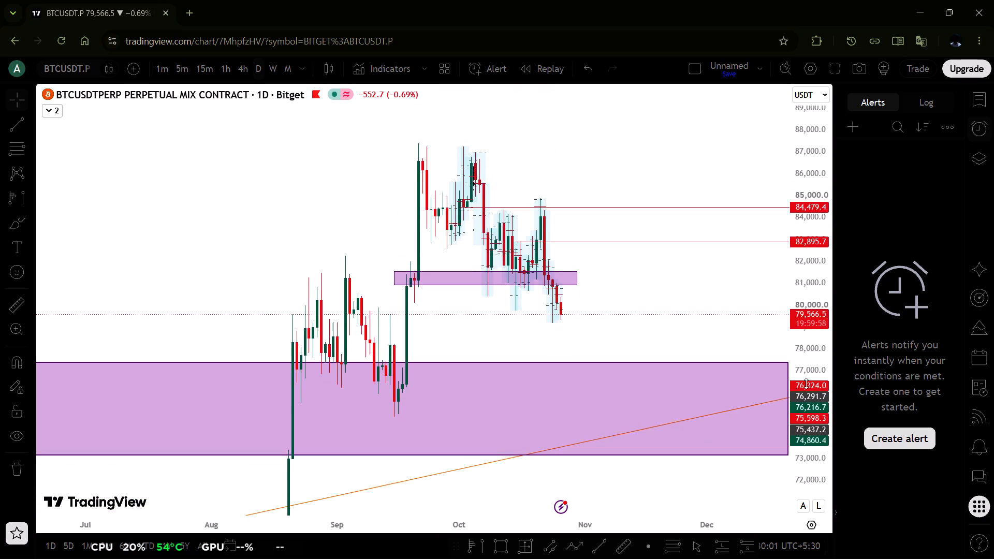
pyautogui.scroll(-2, 806, 384)
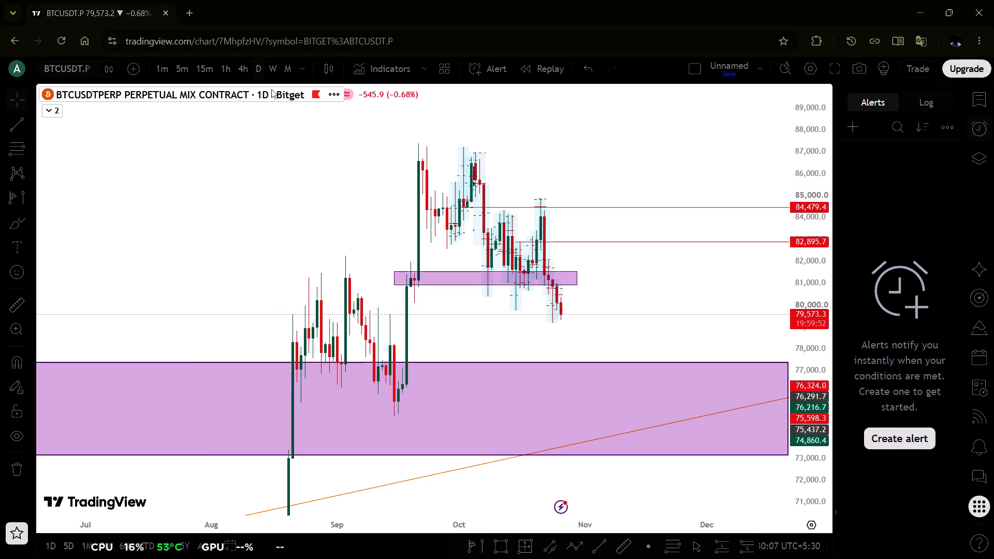
# Switch to the weekly timeframe, hiding the alerts list and auto-fitting the price scale so the full range shows.
pyautogui.click(268, 65)
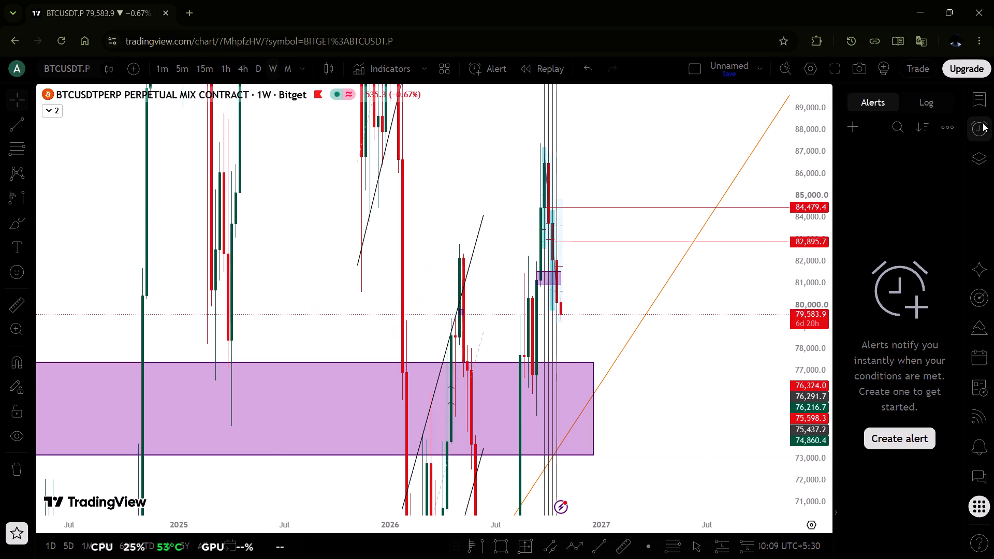
pyautogui.click(982, 124)
pyautogui.doubleClick(948, 248)
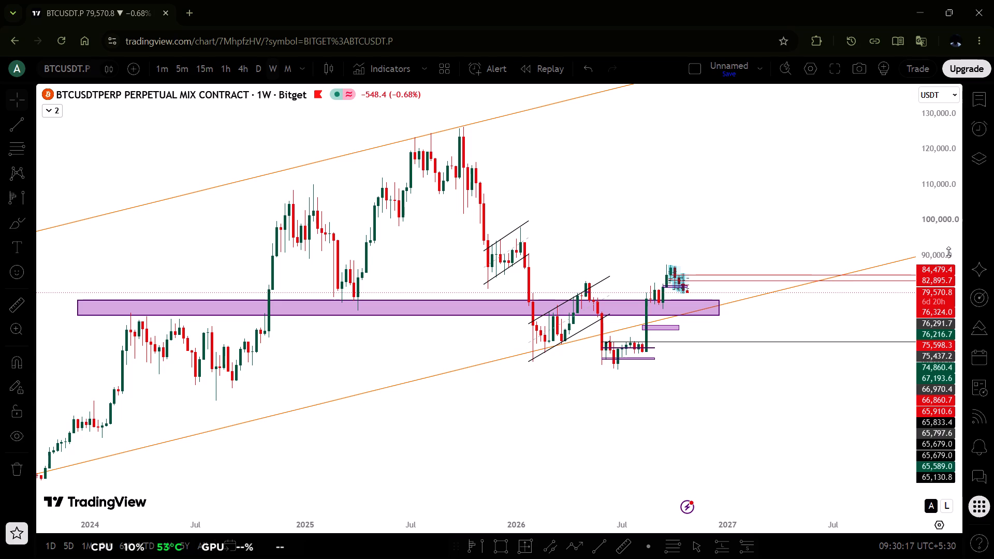
# Delete the red horizontal rays at 84,479.4 and 82,895.7 and the two overlapping black rays at 65,679.0.
pyautogui.scroll(-3, 948, 252)
pyautogui.scroll(3, 948, 252)
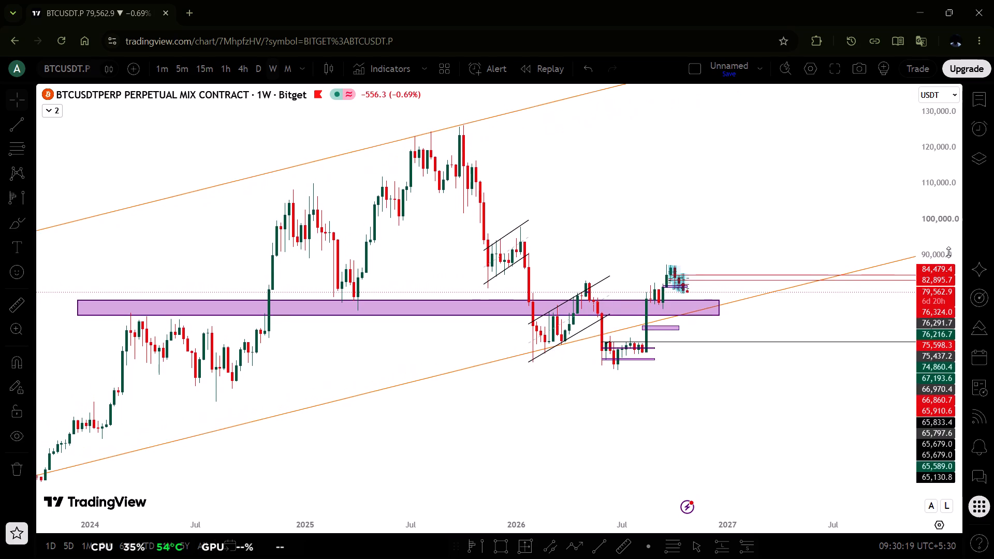
pyautogui.click(888, 275)
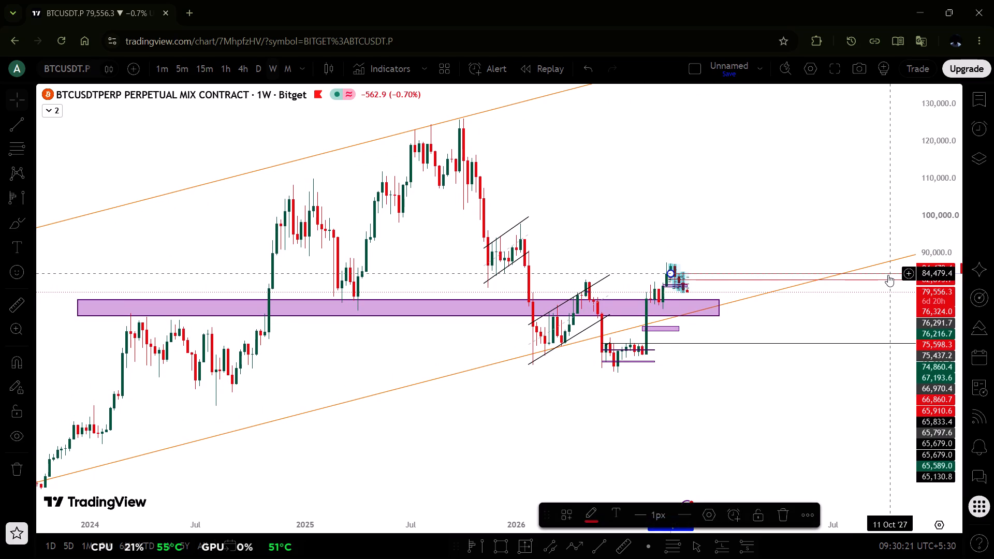
pyautogui.press('Delete')
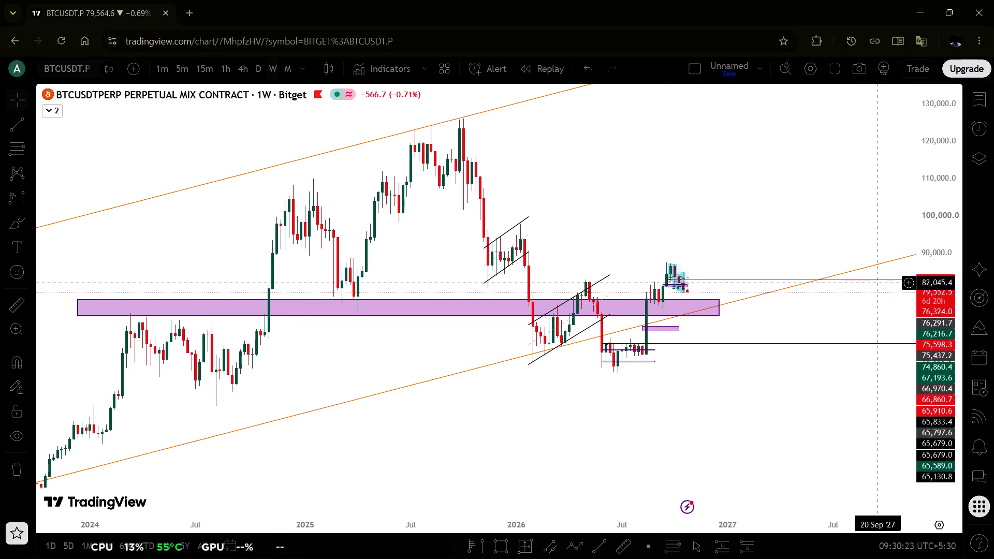
pyautogui.click(884, 280)
pyautogui.press('Delete')
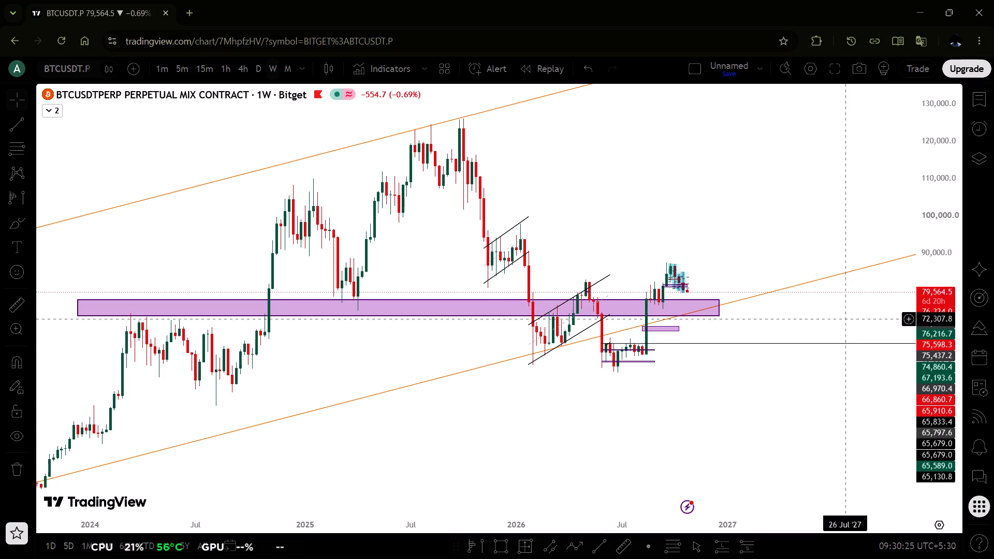
pyautogui.press('Delete')
pyautogui.click(802, 344)
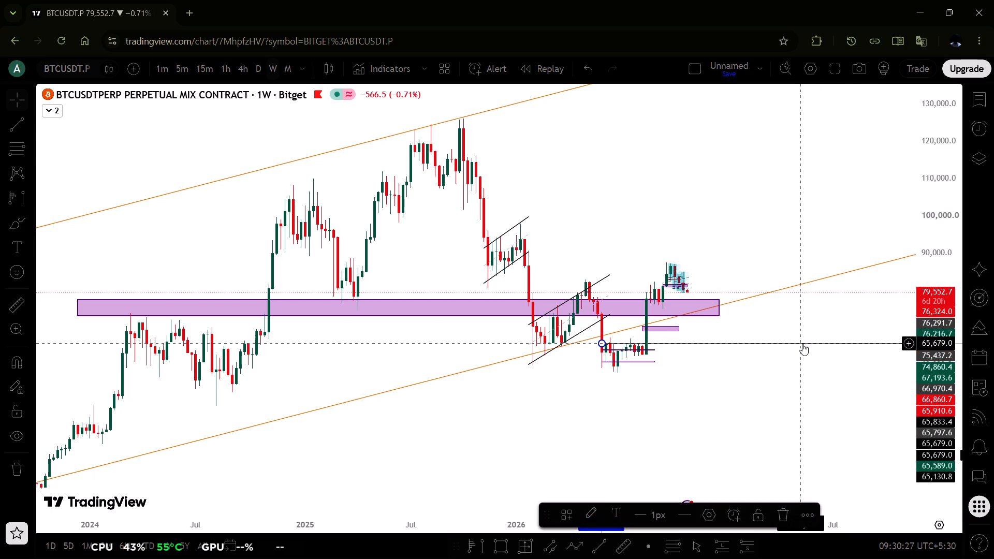
pyautogui.press('Delete')
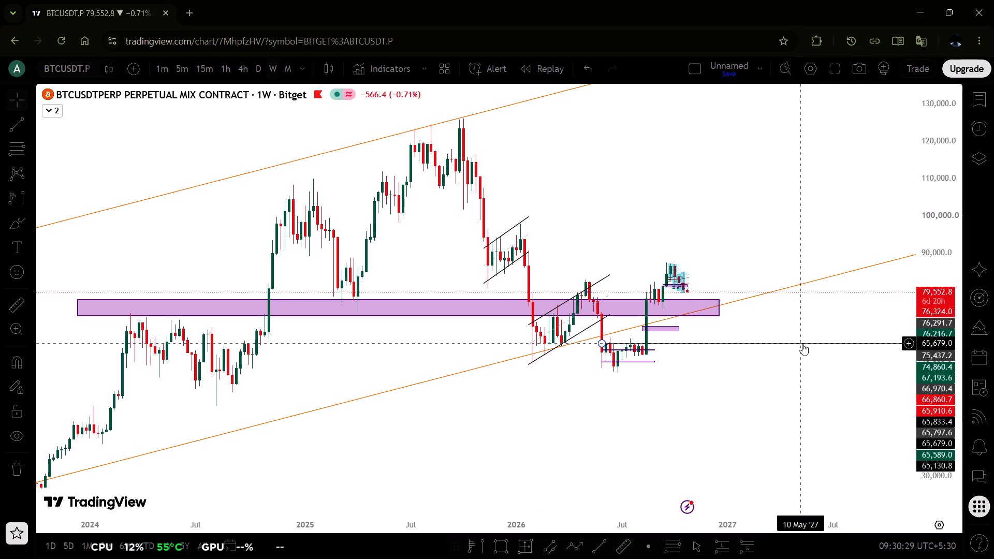
pyautogui.click(802, 344)
pyautogui.press('Delete')
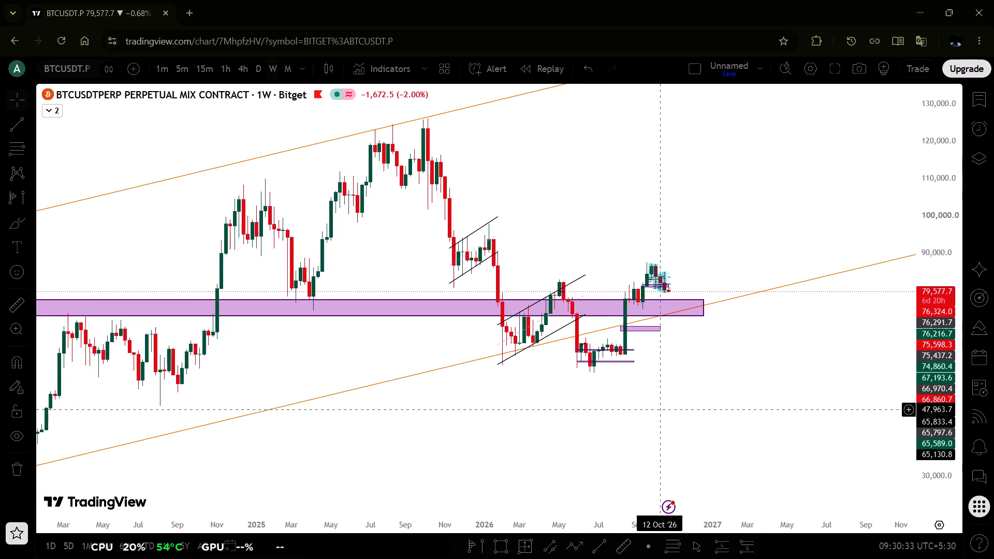
# Examine the weekly price structure from 2023 onwards within the orange ascending channel.
pyautogui.scroll(-4, 939, 364)
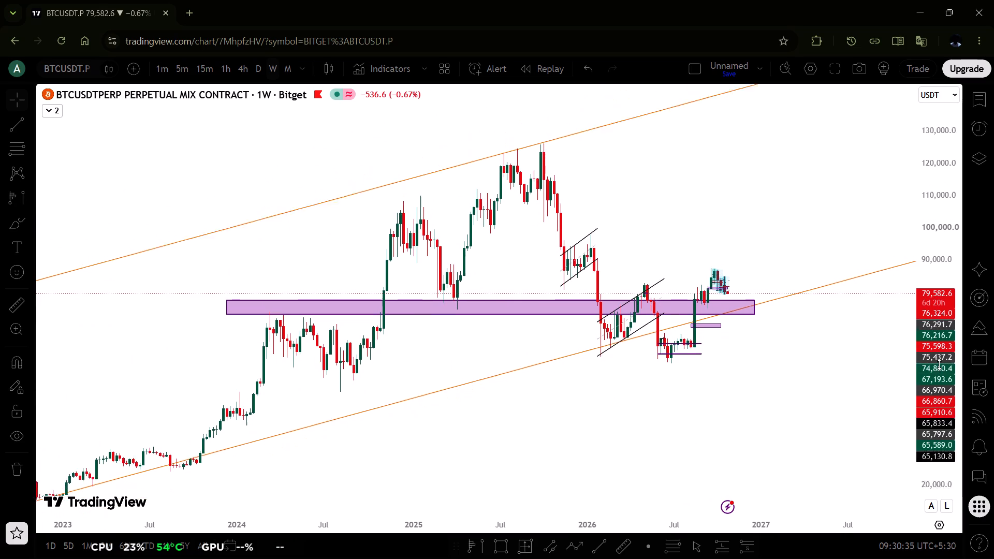
pyautogui.scroll(-1, 939, 364)
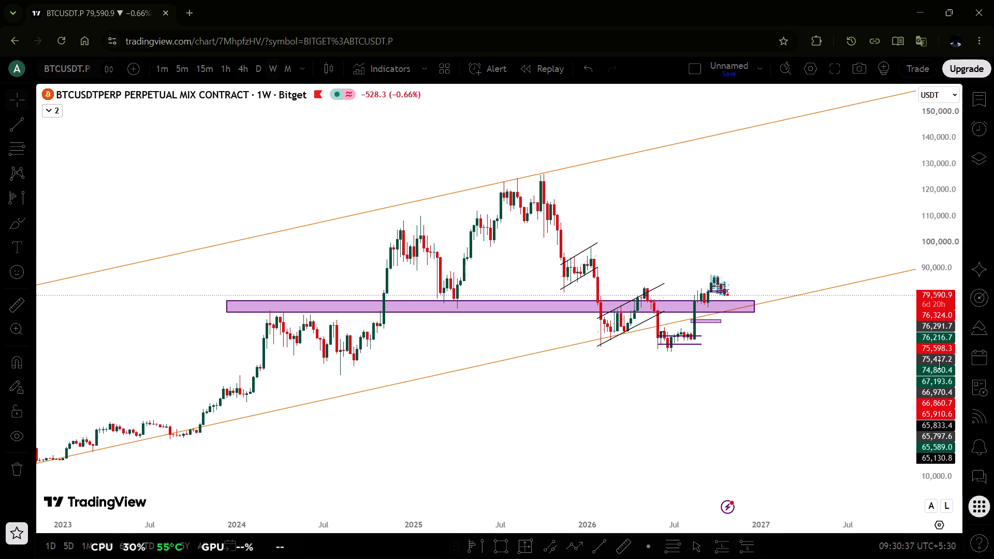
pyautogui.scroll(-1, 939, 364)
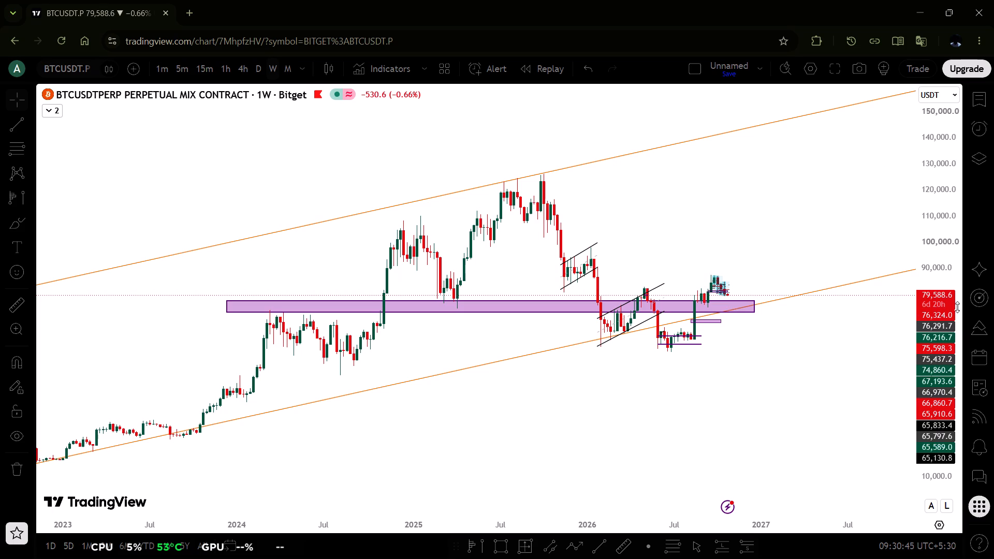
pyautogui.moveTo(903, 321); pyautogui.dragTo(845, 323)
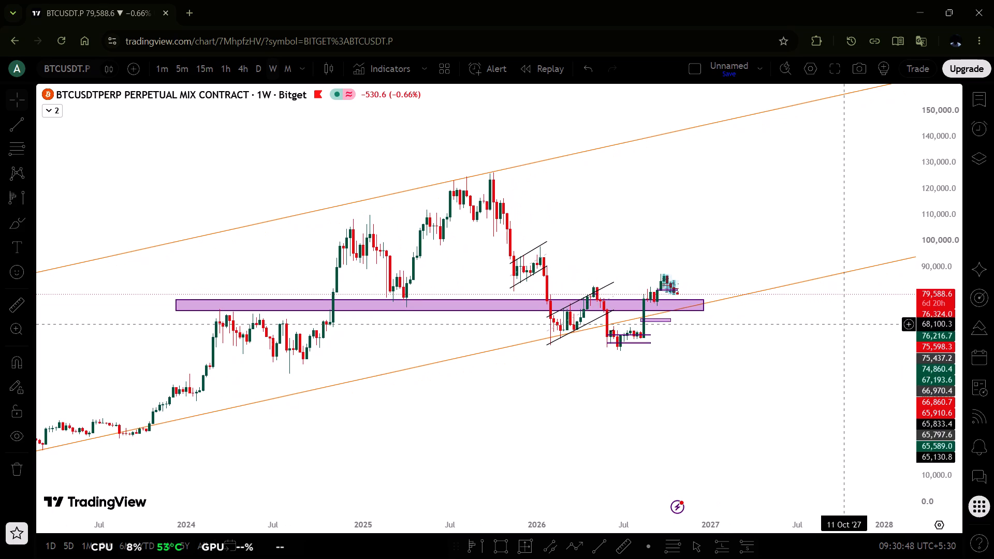
pyautogui.scroll(4, 930, 327)
pyautogui.scroll(1, 814, 349)
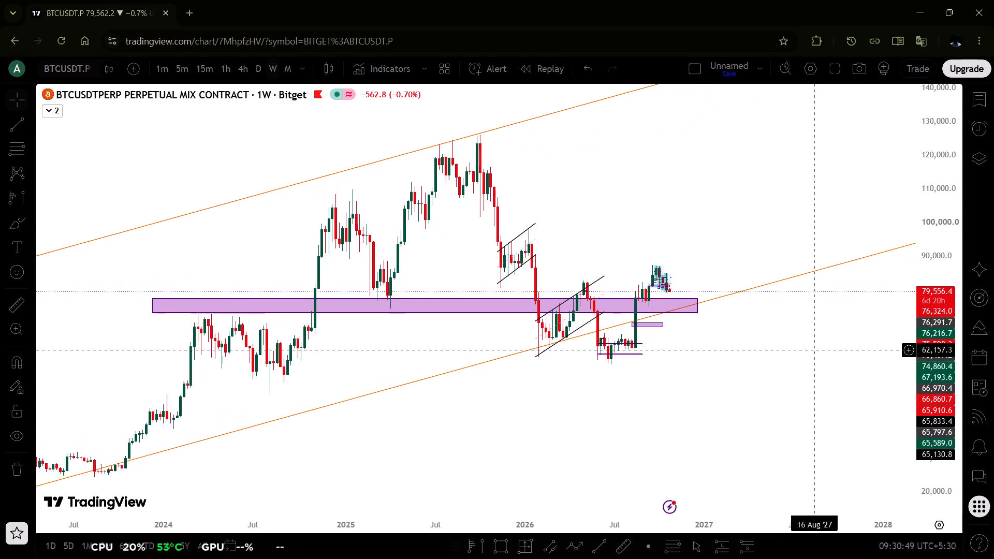
pyautogui.scroll(2, 814, 349)
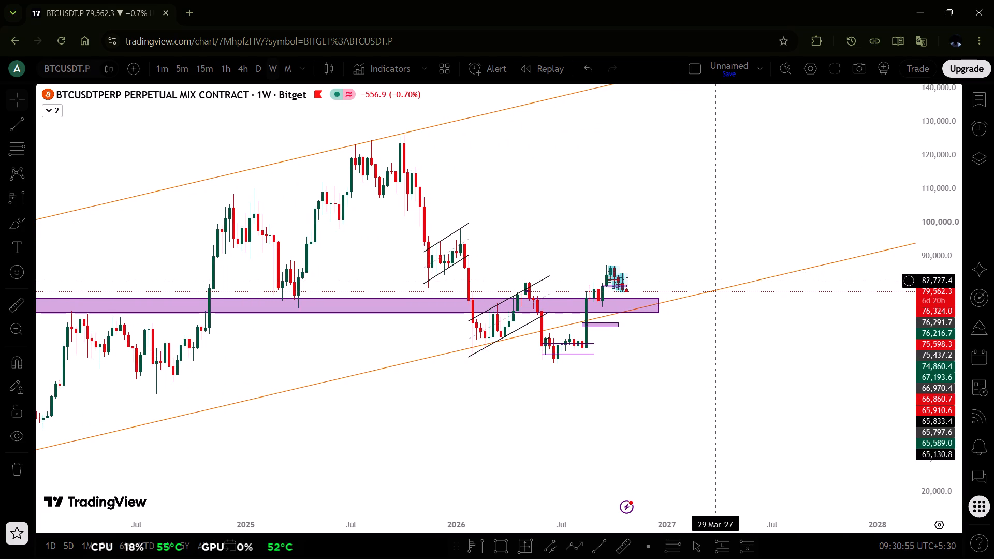
# Extend the end of the FVG W zone past the latest weekly candle, to about early November 2026.
pyautogui.scroll(9, 929, 315)
pyautogui.scroll(1, 768, 351)
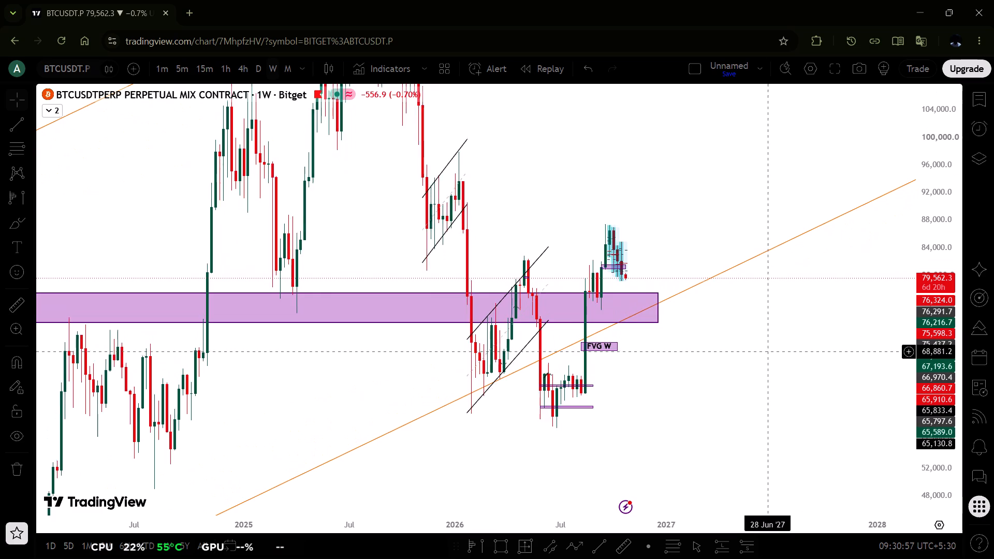
pyautogui.scroll(4, 768, 351)
pyautogui.hscroll(1, 523, 400)
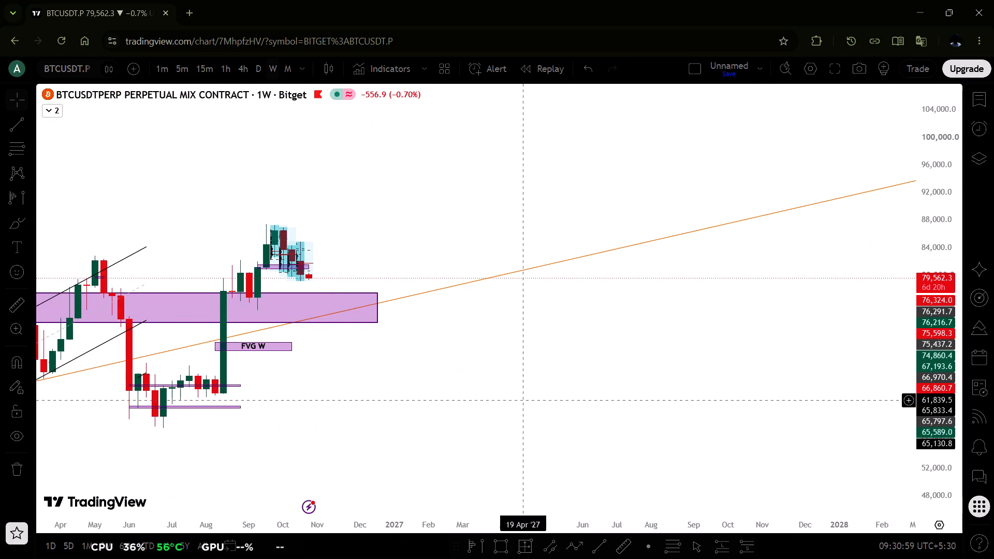
pyautogui.hscroll(5, 523, 400)
pyautogui.scroll(1, 523, 400)
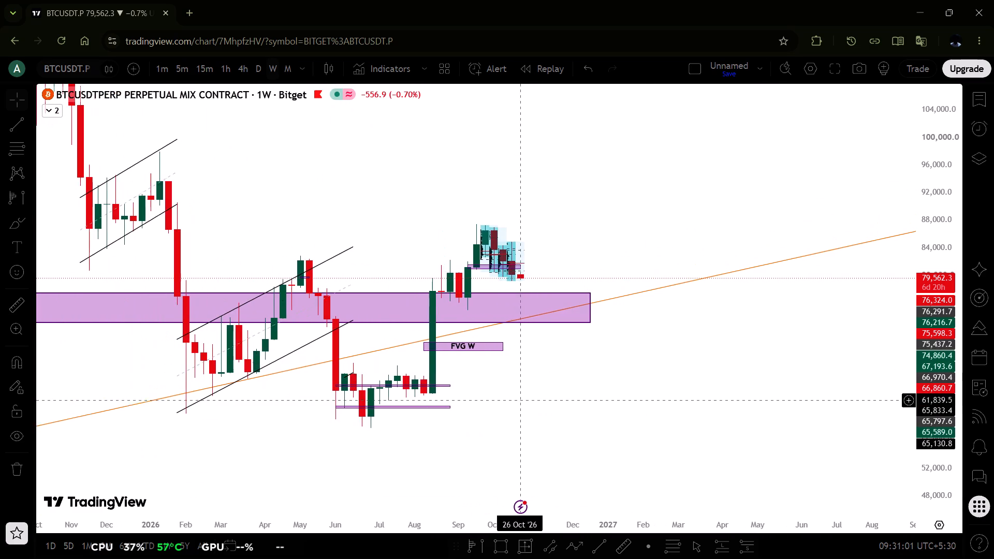
pyautogui.scroll(1, 523, 400)
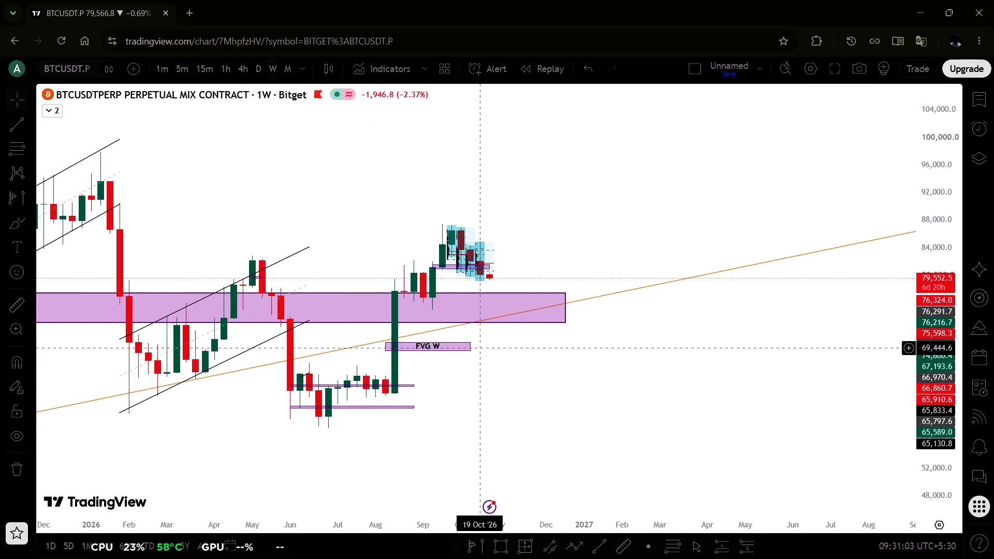
pyautogui.moveTo(475, 347); pyautogui.dragTo(505, 347)
pyautogui.click(494, 383)
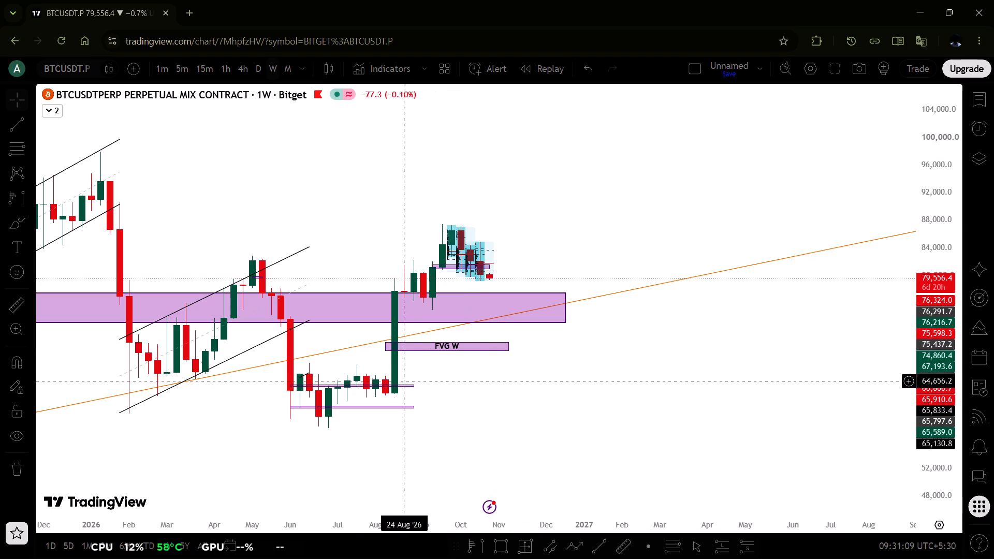
# Draw a Fibonacci retracement from 62,778.4 at 27 Jul 2026 up to 79,678.5 at about late February 2027.
pyautogui.click(671, 545)
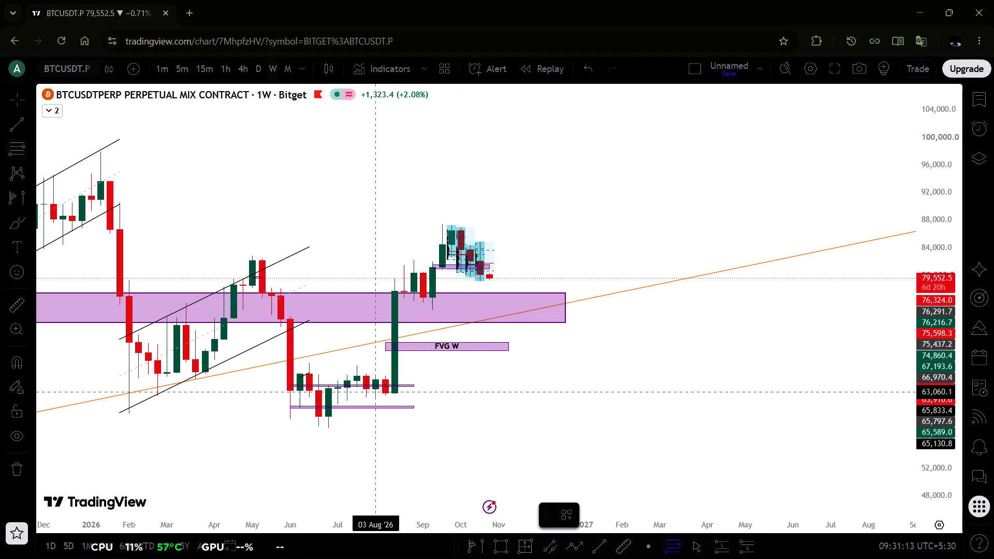
pyautogui.click(366, 394)
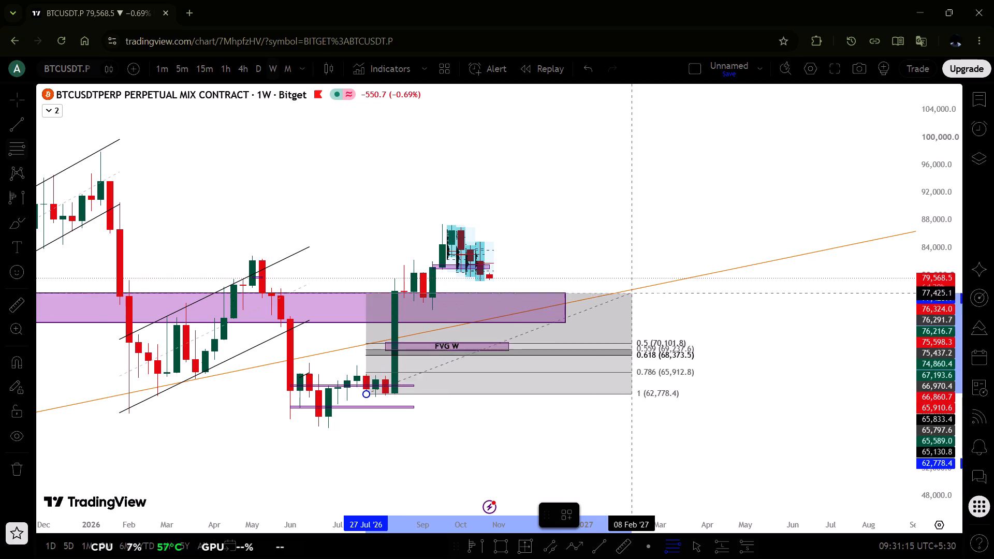
pyautogui.click(653, 277)
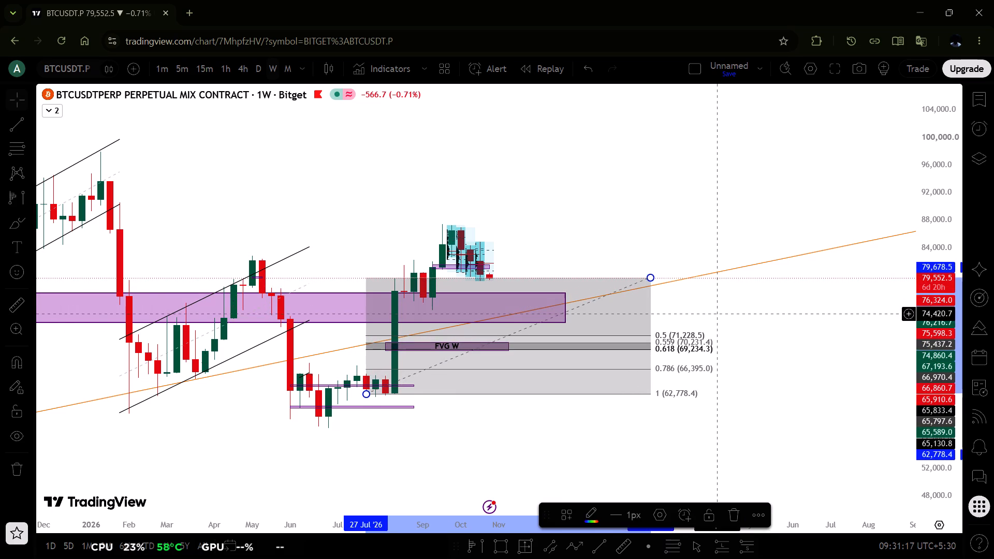
pyautogui.click(724, 315)
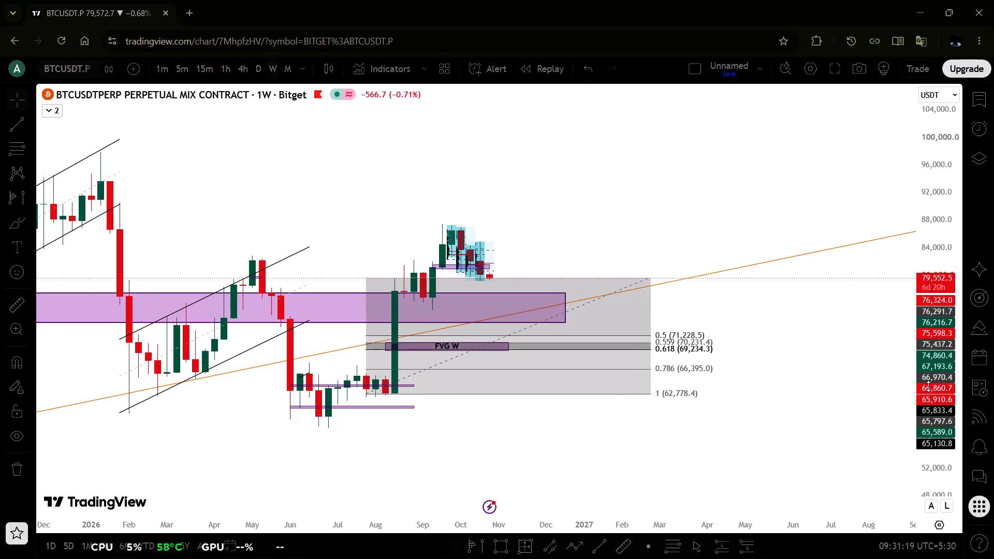
pyautogui.scroll(5, 928, 386)
pyautogui.scroll(-4, 928, 386)
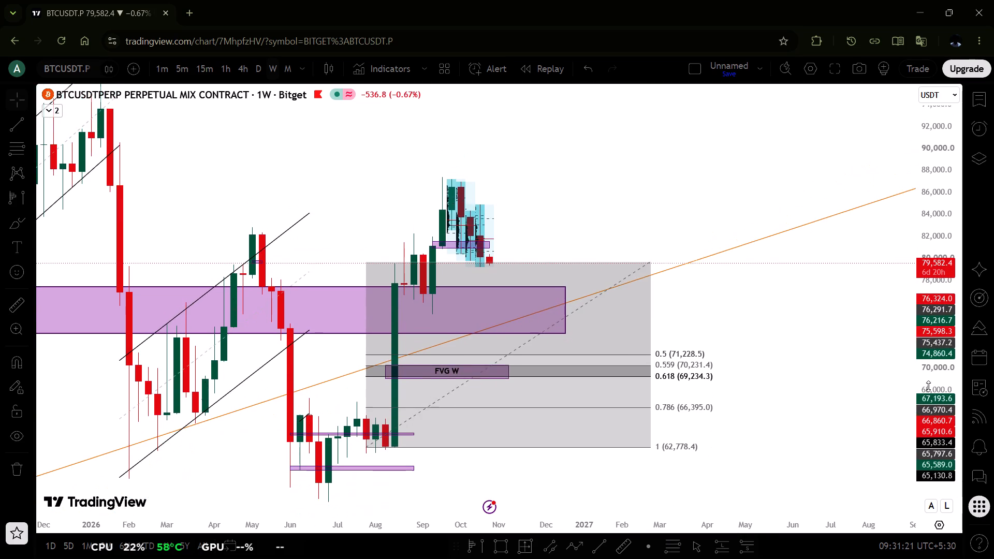
pyautogui.scroll(-1, 928, 386)
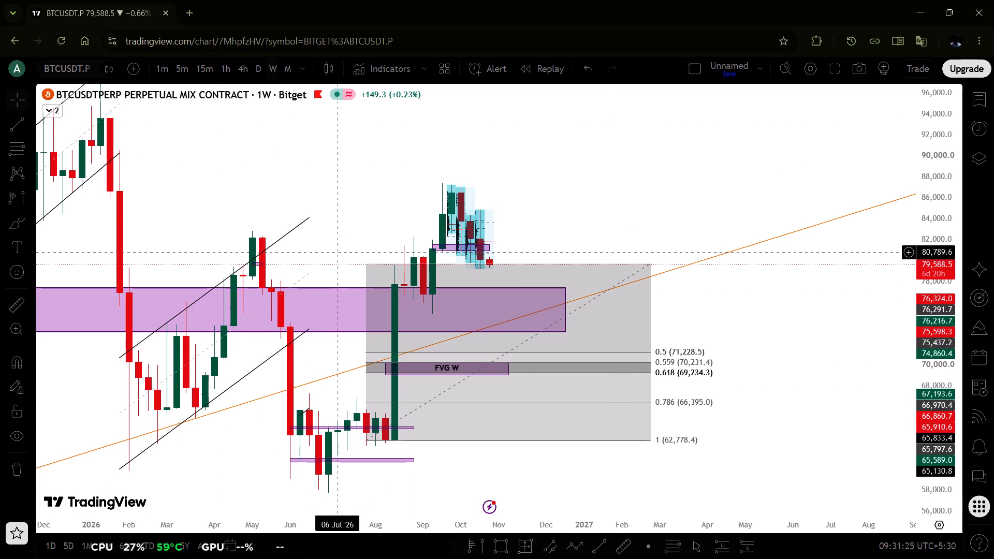
# Delete the Fibonacci retracement spanning 62,778.4 to 79,678.5 from the weekly chart.
pyautogui.click(366, 263)
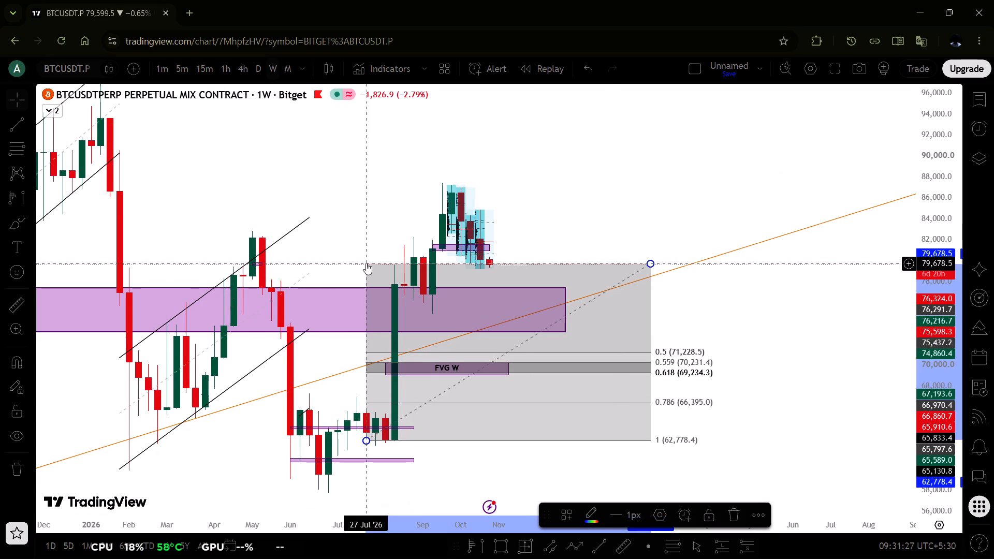
pyautogui.press('Delete')
pyautogui.scroll(-1, 413, 261)
pyautogui.hscroll(1, 413, 261)
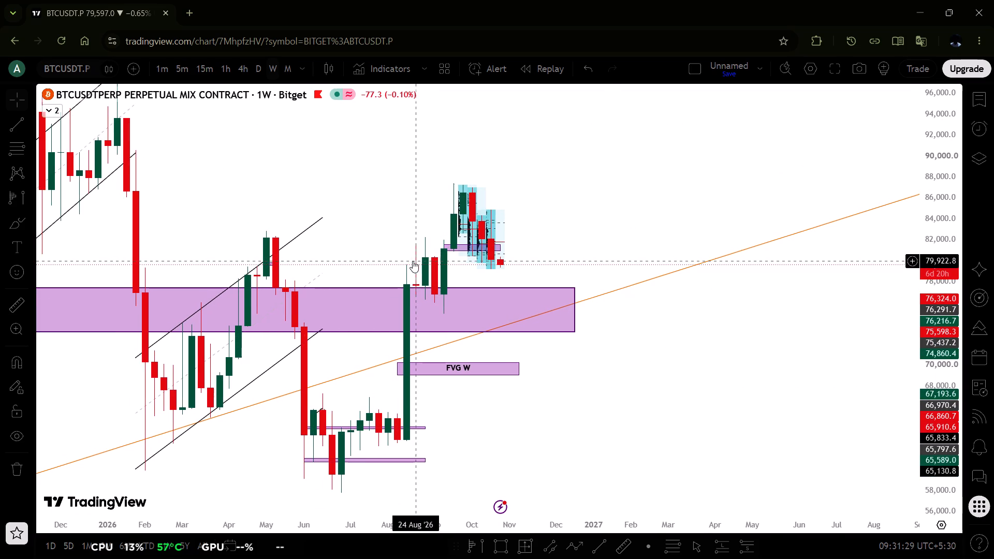
pyautogui.hscroll(1, 413, 261)
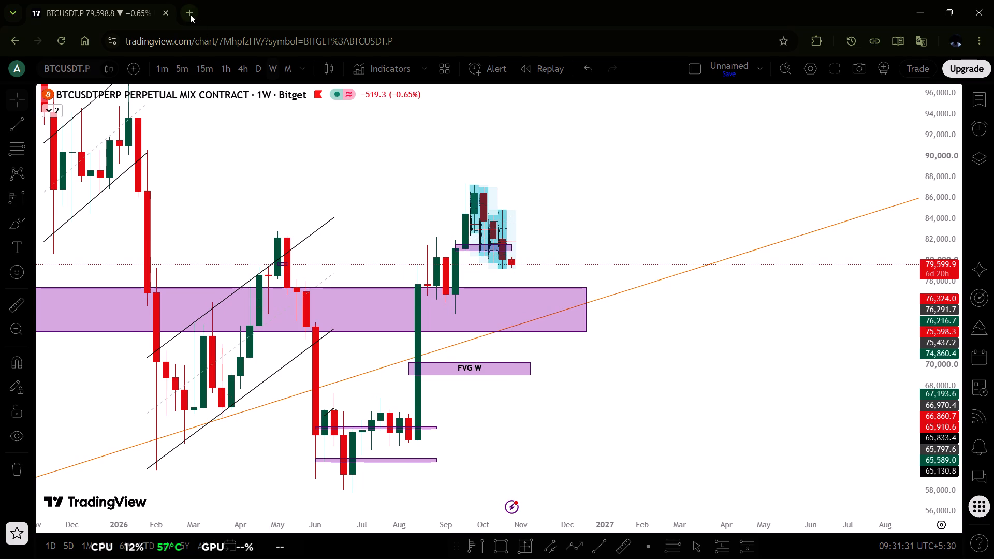
# Search Google for "top one trader" in a new browser tab and open the Top One Trader website.
pyautogui.click(190, 14)
pyautogui.click(129, 12)
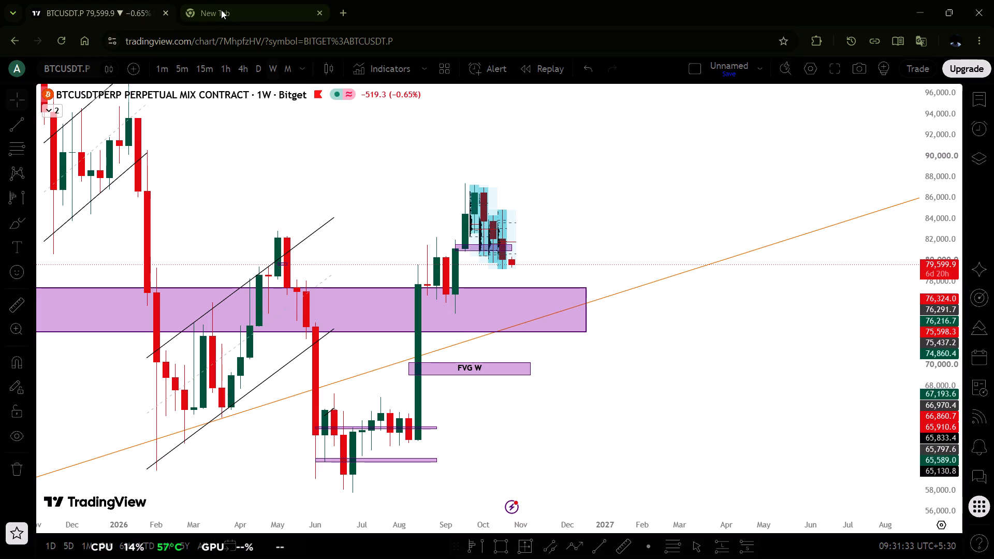
pyautogui.click(221, 10)
pyautogui.click(212, 44)
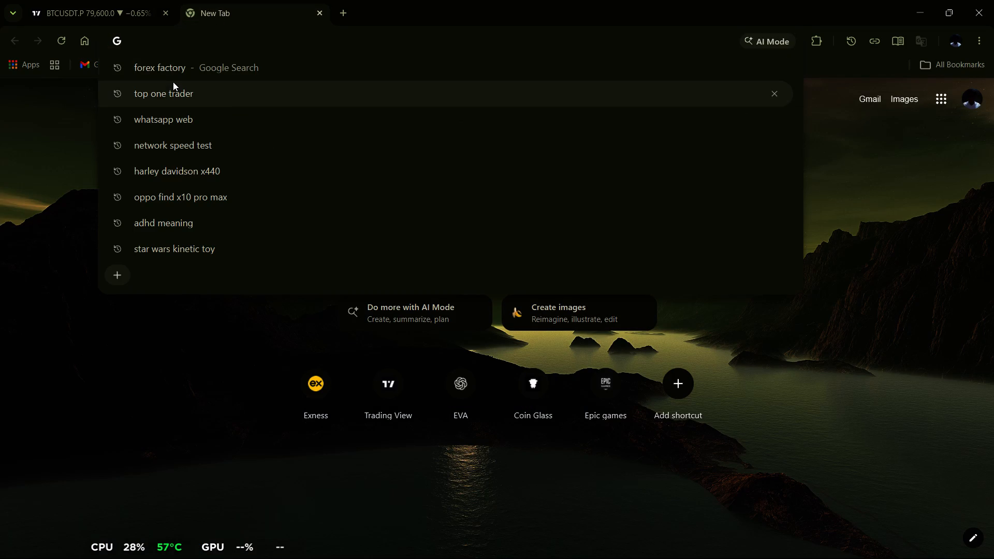
pyautogui.click(173, 84)
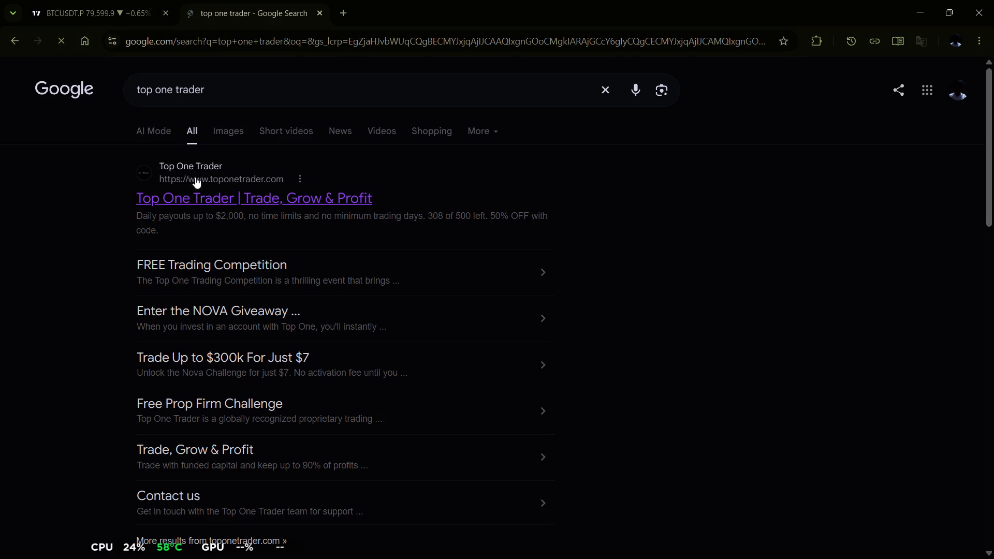
pyautogui.click(207, 194)
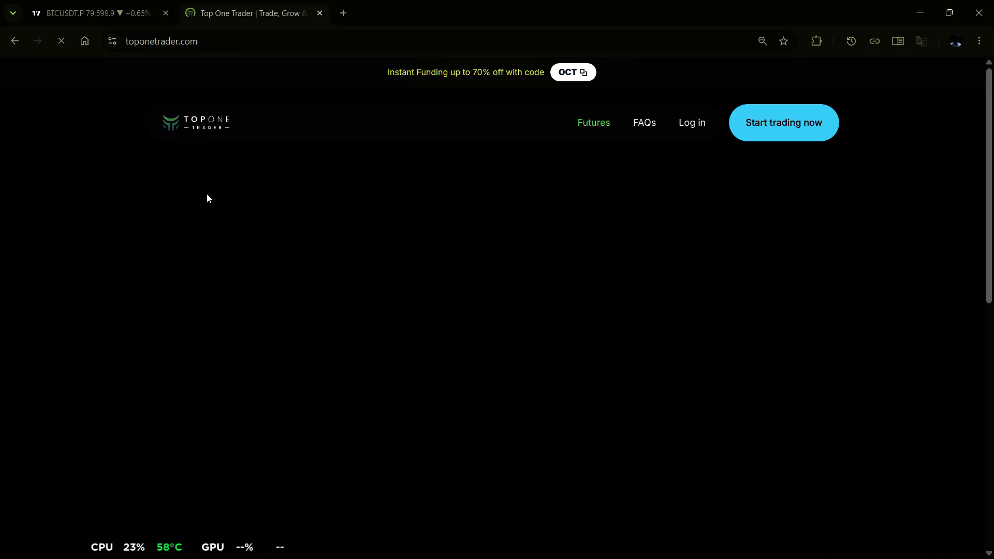
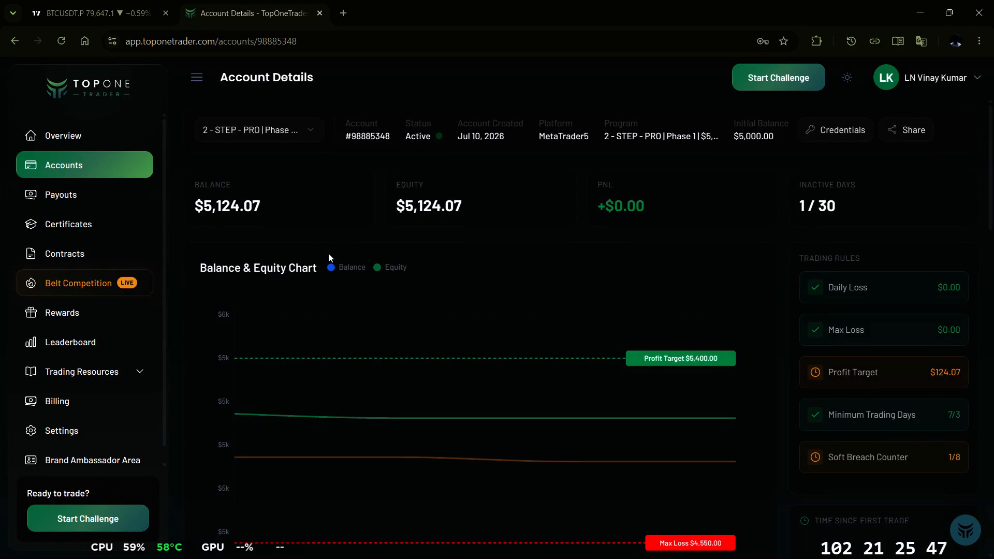
# Examine the account's Balance & Equity Chart, trading rules, loss limits and profit target progress on the Account Details page.
pyautogui.scroll(-3, 520, 406)
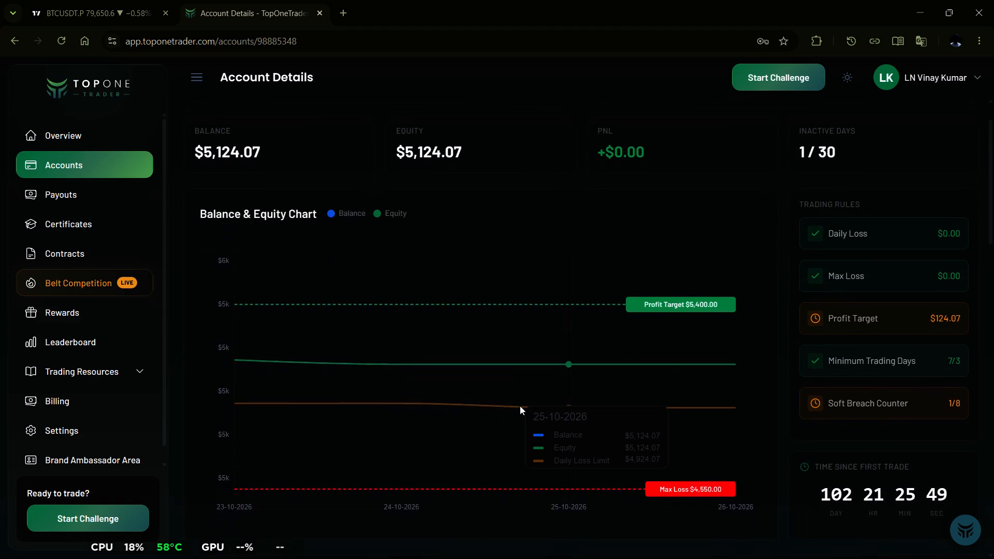
pyautogui.scroll(-4, 520, 406)
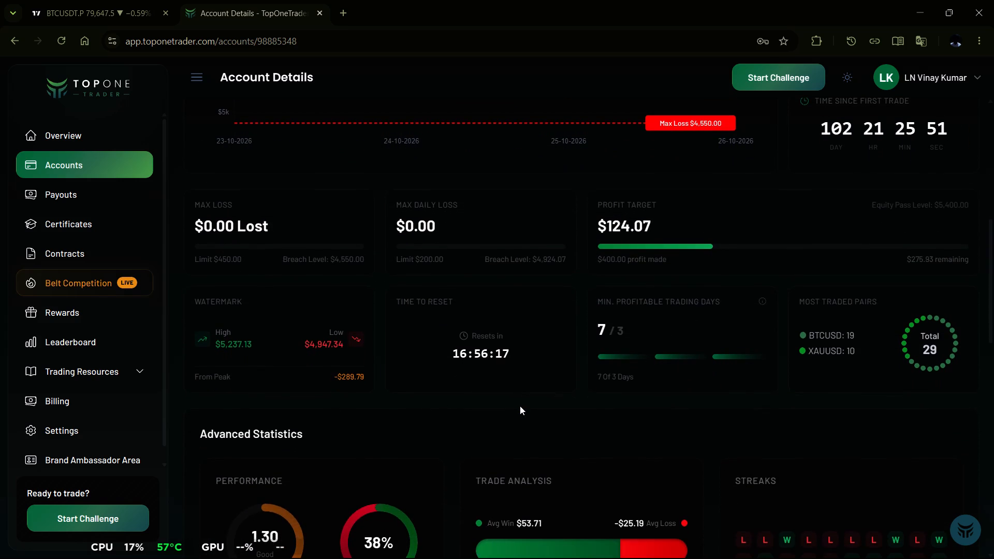
pyautogui.scroll(4, 520, 406)
pyautogui.scroll(-1, 520, 406)
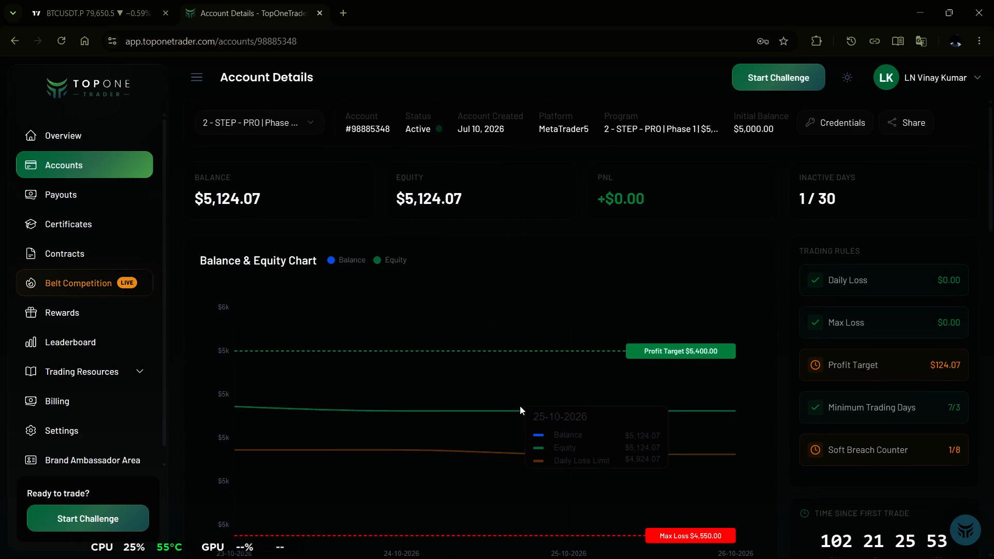
pyautogui.scroll(-3, 520, 406)
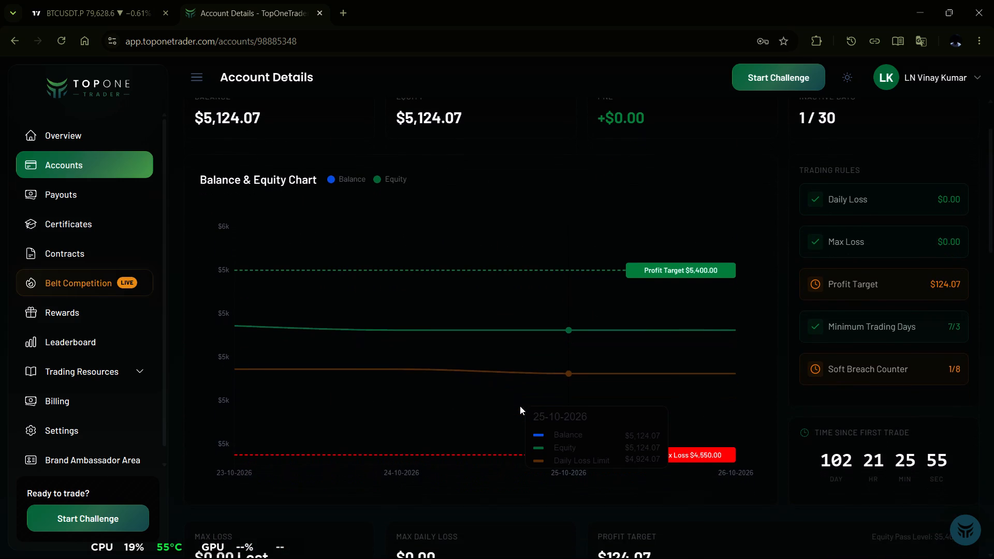
pyautogui.scroll(-3, 520, 406)
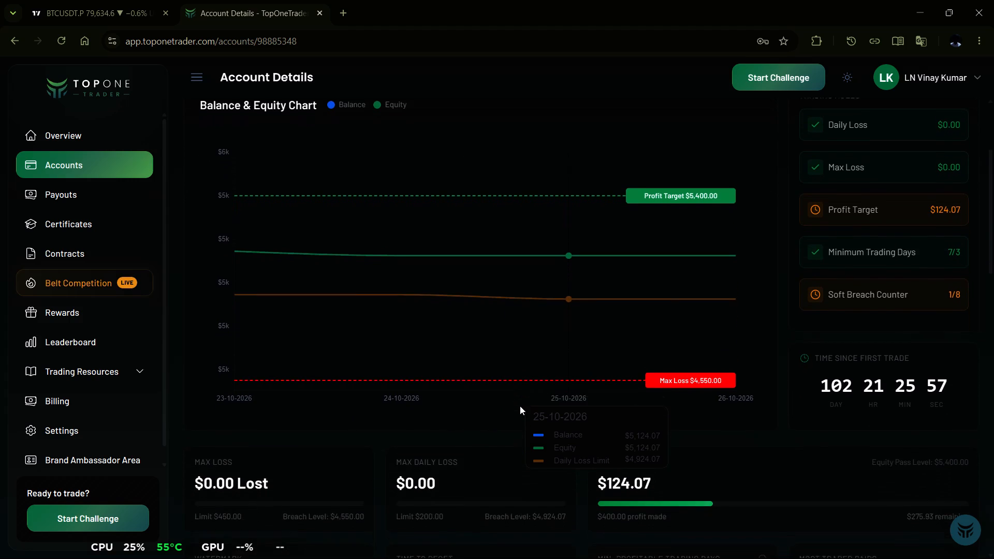
pyautogui.scroll(-2, 520, 406)
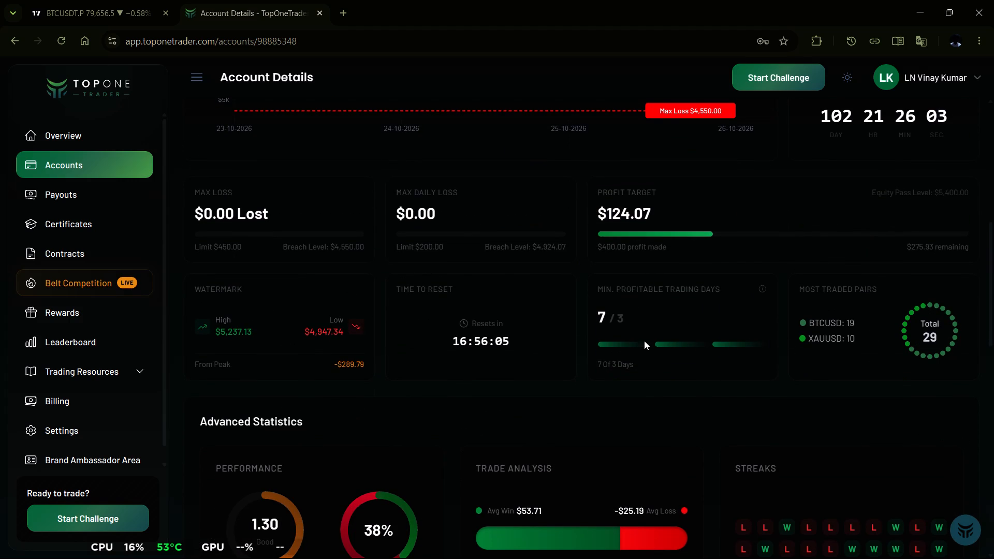
pyautogui.scroll(-2, 573, 386)
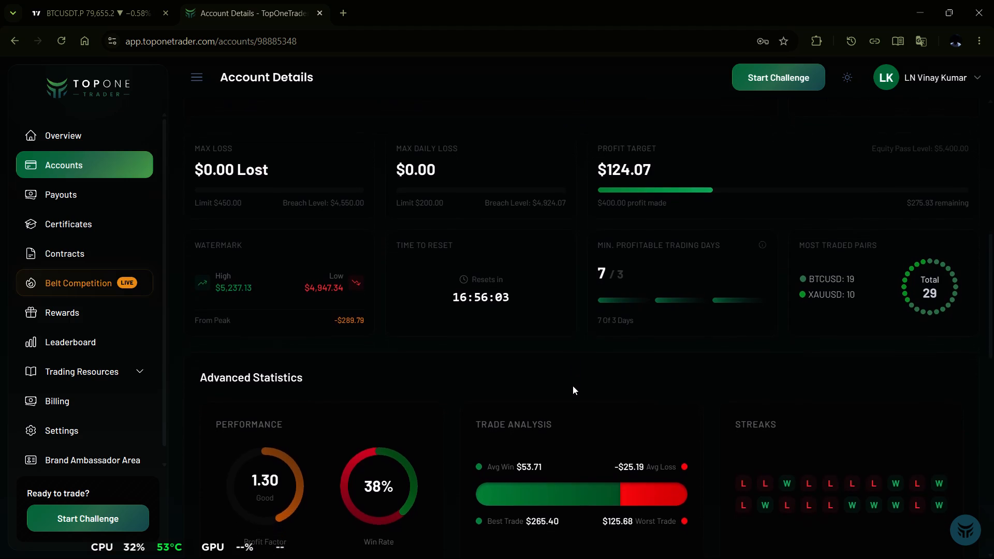
# Review the account's Advanced Statistics, performance by day and symbol, monthly PNL, daily summary and open trades.
pyautogui.scroll(-1, 573, 386)
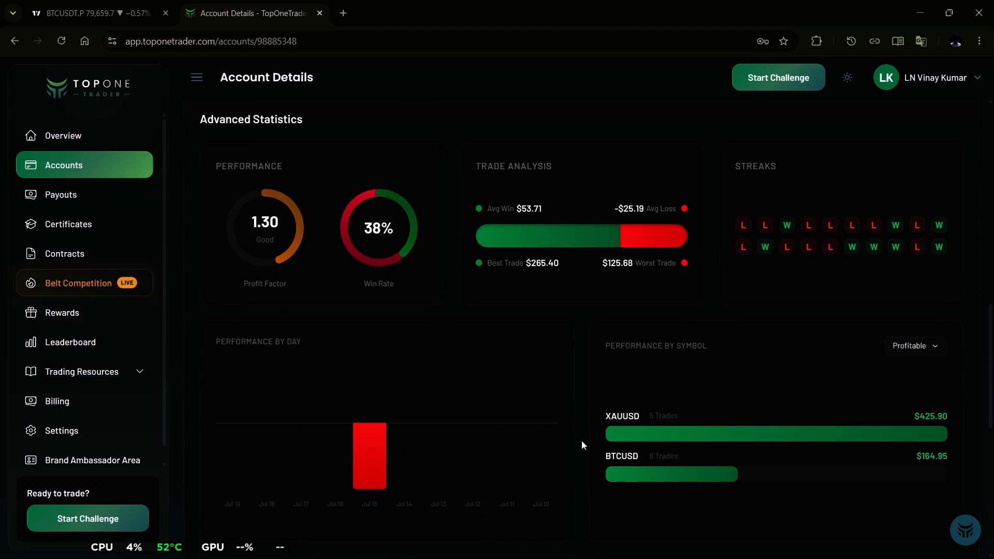
pyautogui.scroll(-1, 581, 440)
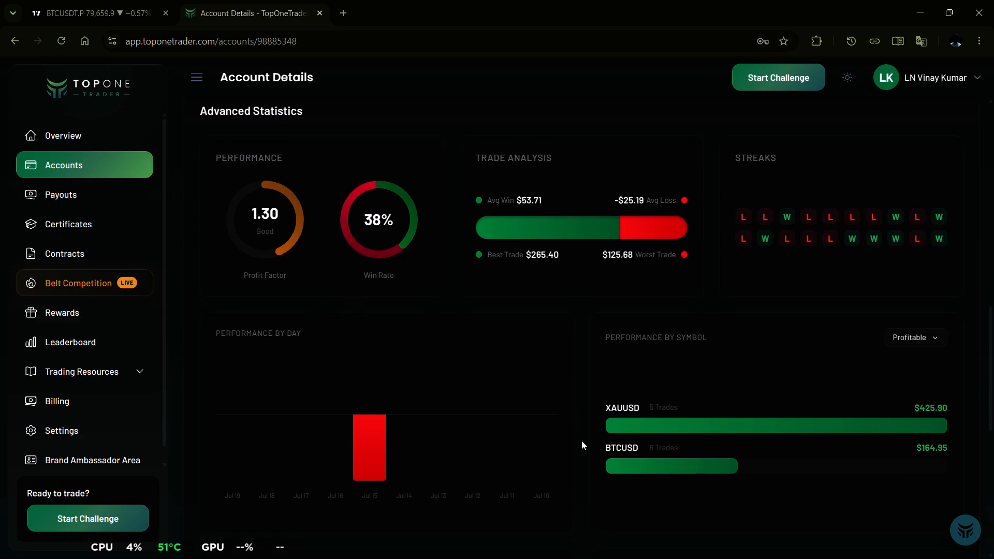
pyautogui.scroll(-5, 581, 440)
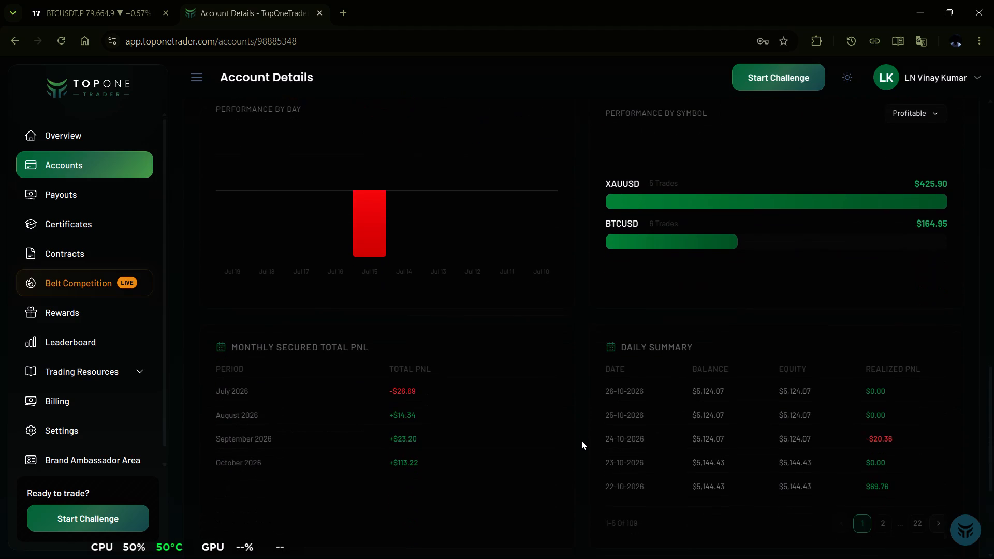
pyautogui.scroll(-3, 581, 440)
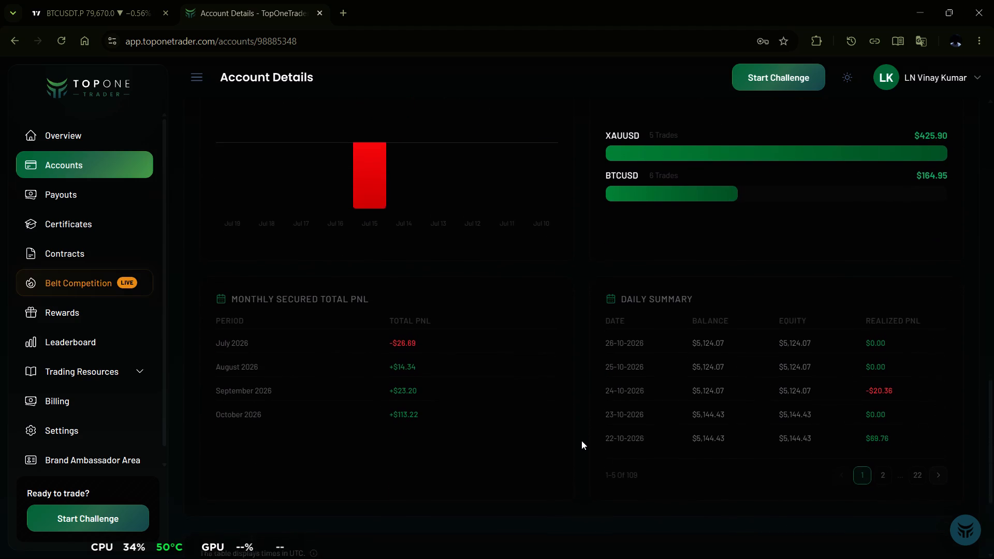
pyautogui.scroll(-1, 581, 440)
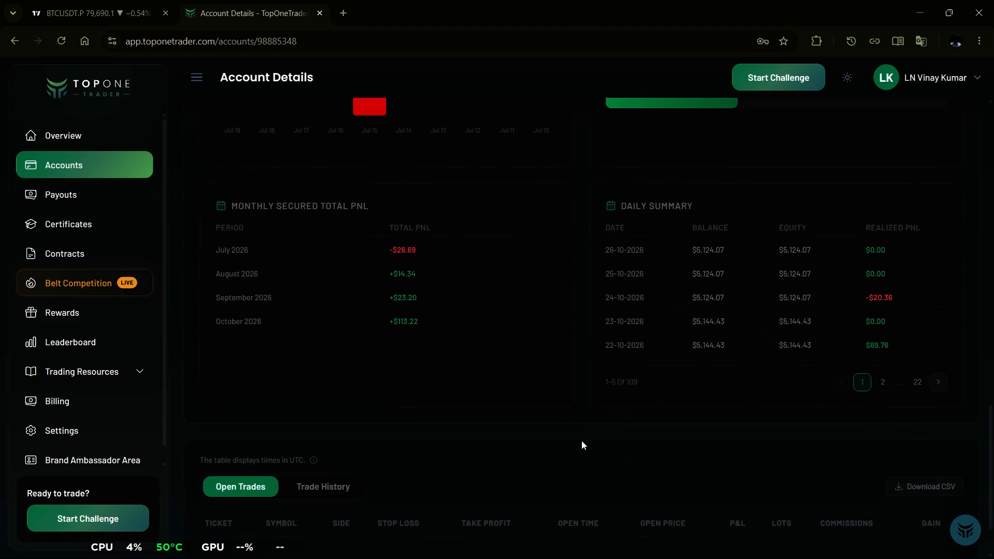
pyautogui.scroll(-1, 581, 440)
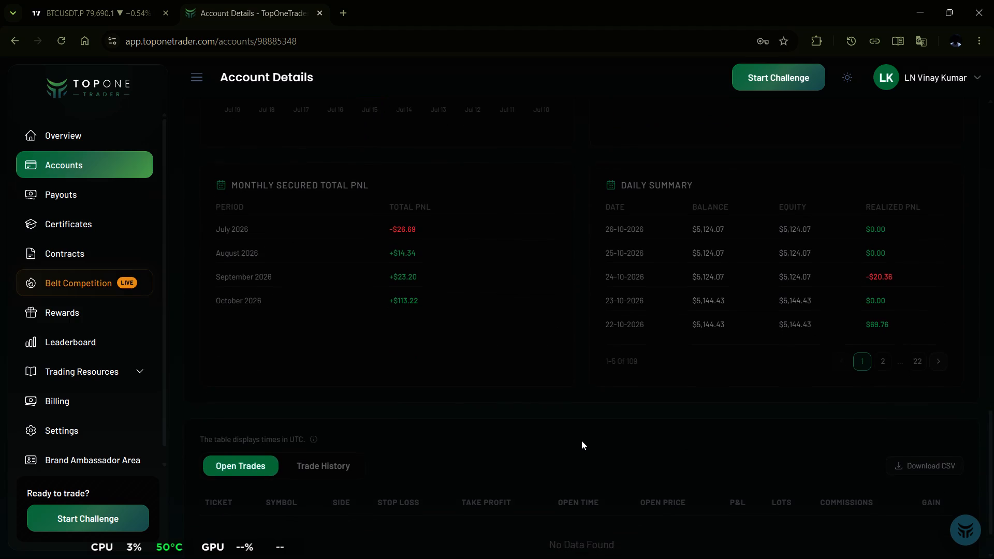
pyautogui.scroll(-3, 581, 440)
pyautogui.scroll(6, 581, 440)
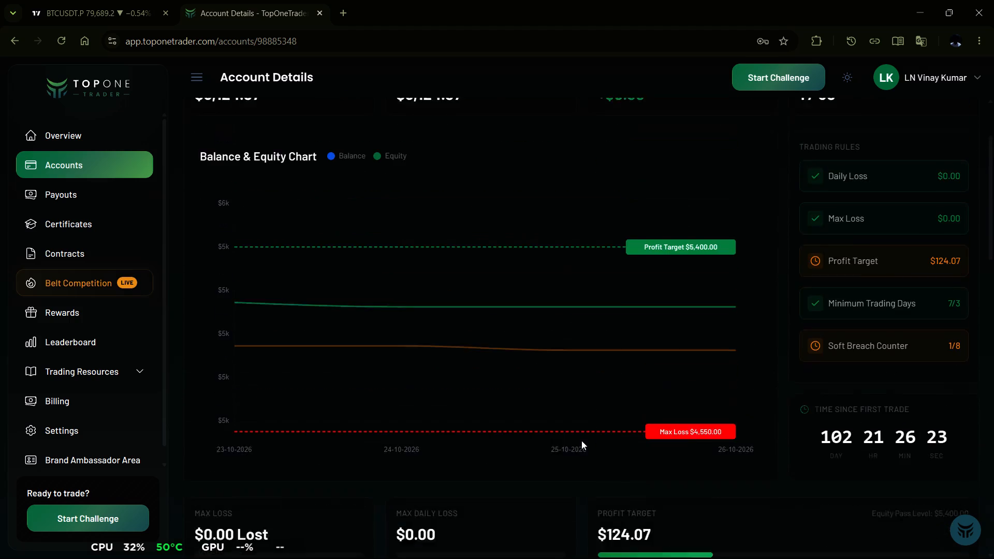
pyautogui.scroll(3, 581, 440)
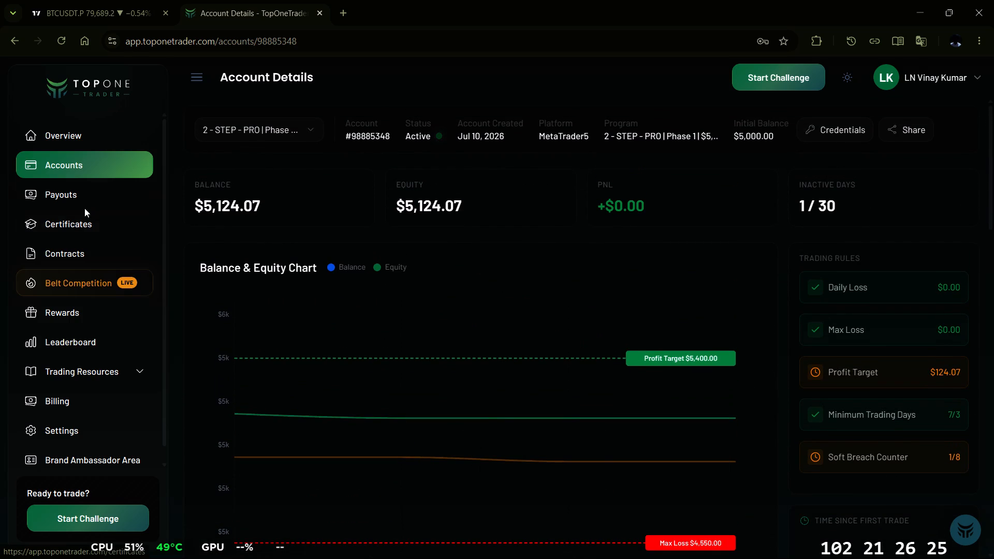
# Open the Payouts page of the trader dashboard.
pyautogui.click(101, 192)
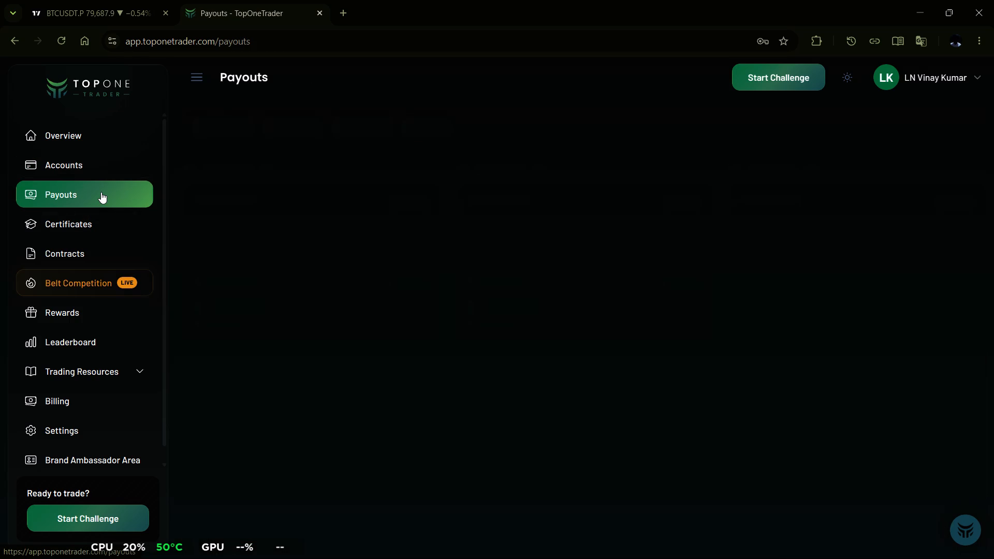
# Reopen the 2 - STEP - PRO Phase 1 account from the accounts list and recheck its objectives and trading statistics.
pyautogui.click(106, 168)
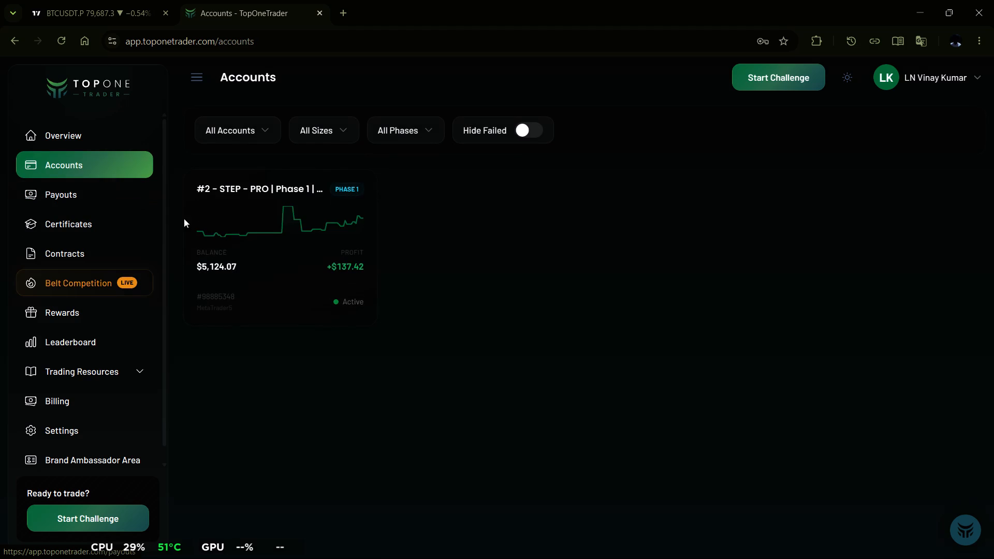
pyautogui.click(253, 256)
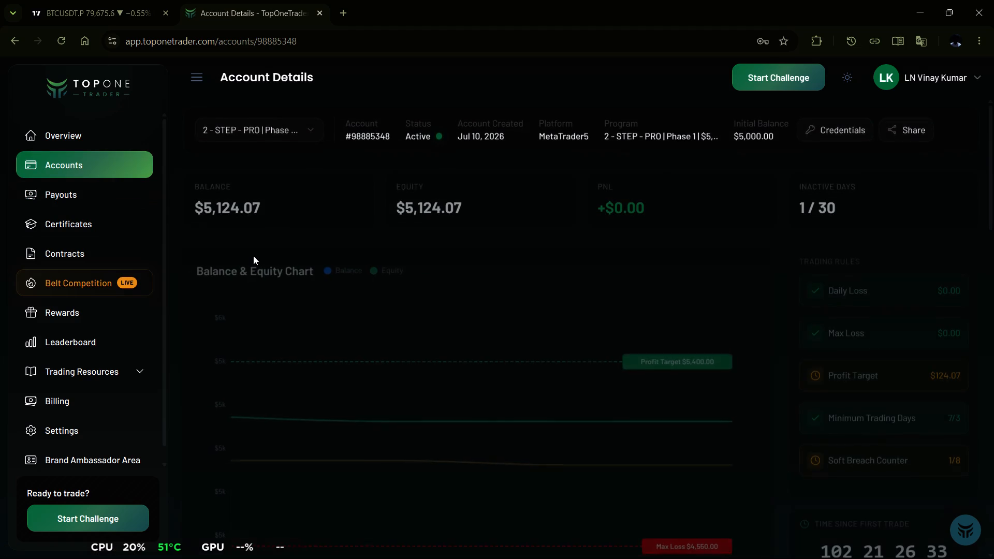
pyautogui.scroll(-2, 521, 285)
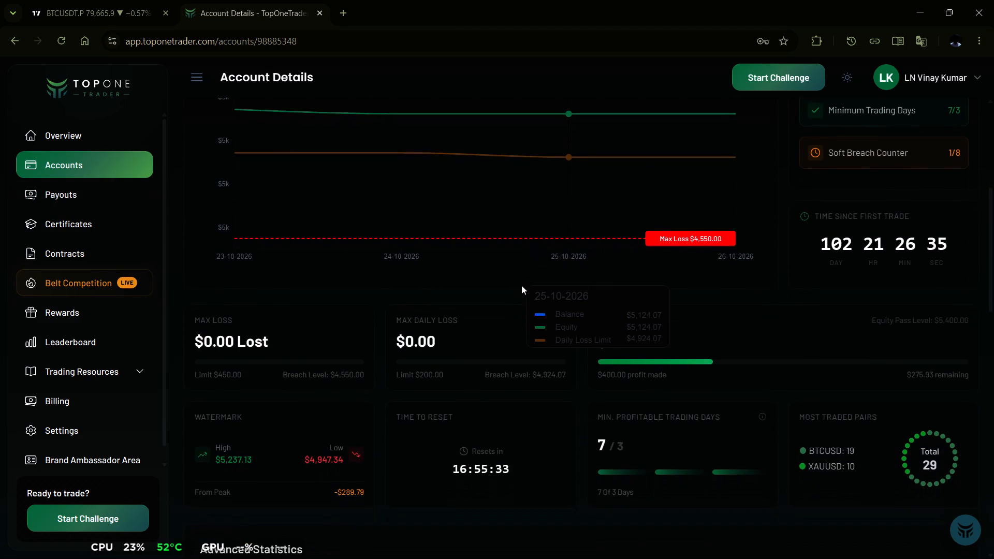
pyautogui.scroll(-7, 521, 285)
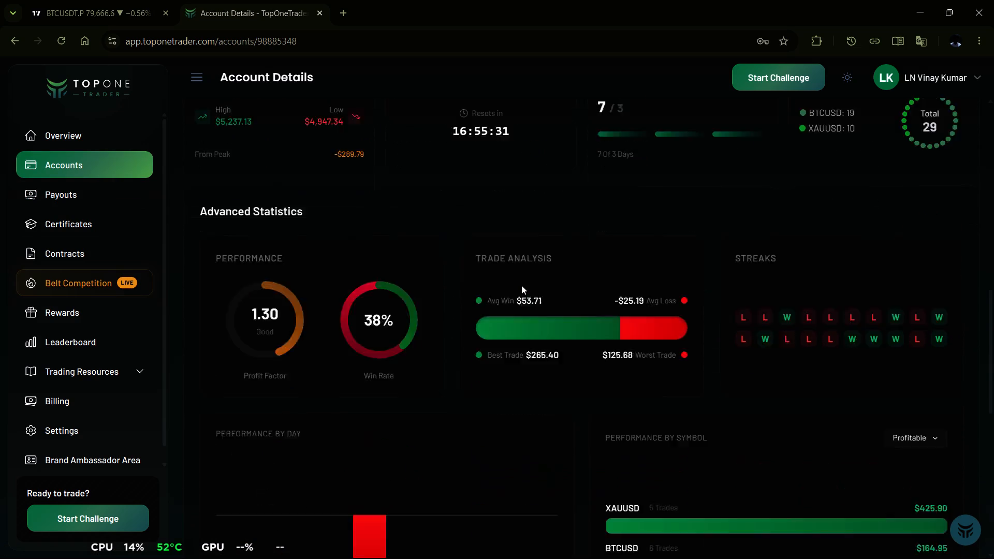
pyautogui.scroll(7, 521, 285)
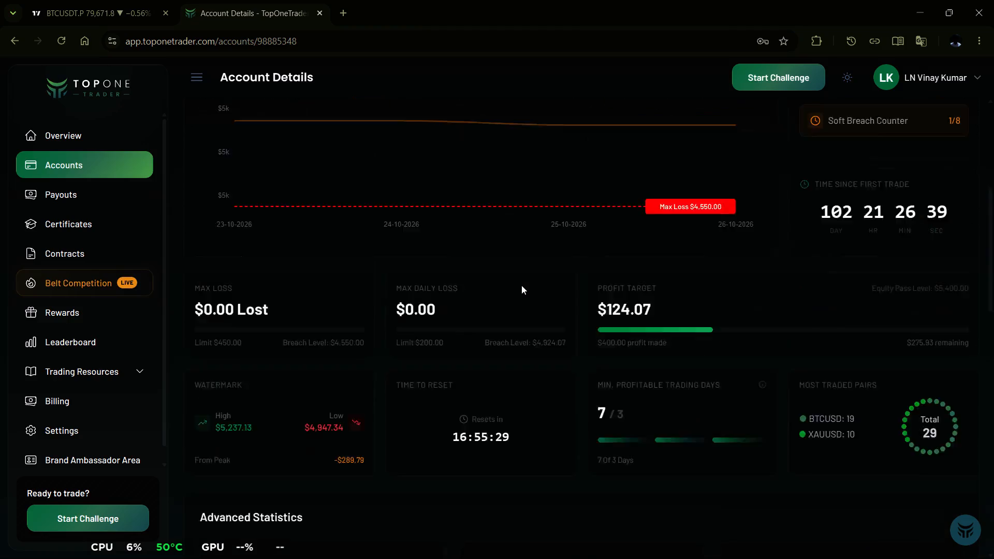
# Open the profile settings, reveal the masked IP address and review the personal information.
pyautogui.click(941, 77)
pyautogui.click(926, 104)
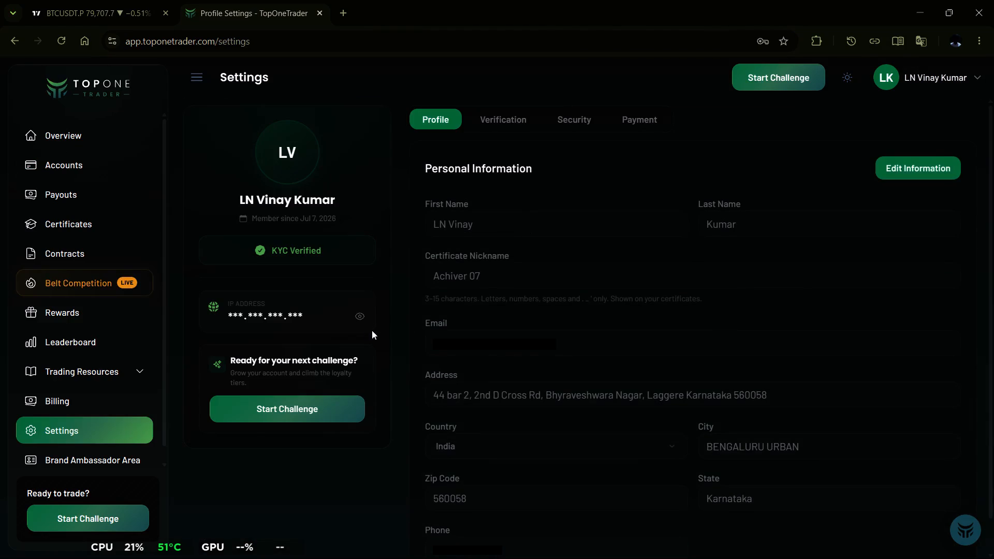
pyautogui.click(362, 318)
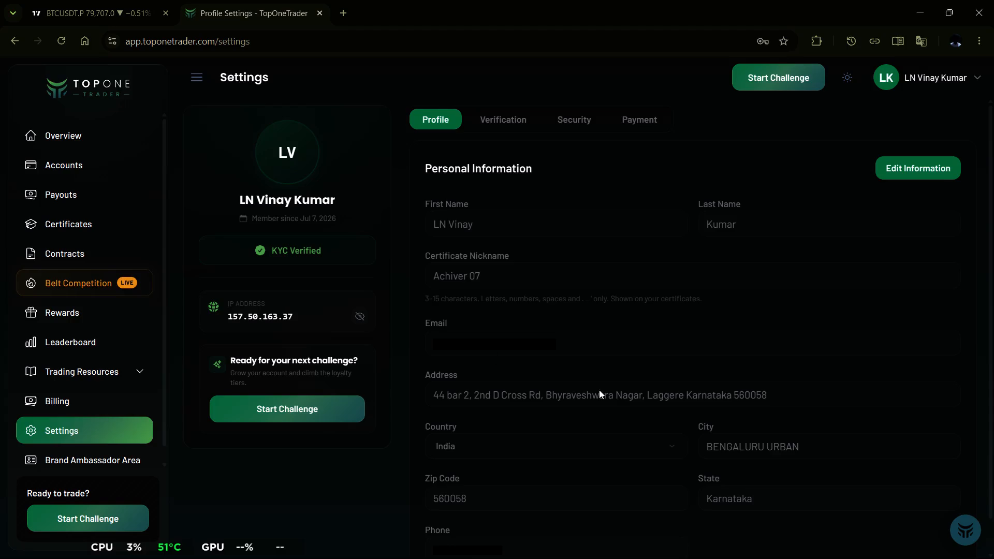
pyautogui.scroll(-2, 624, 417)
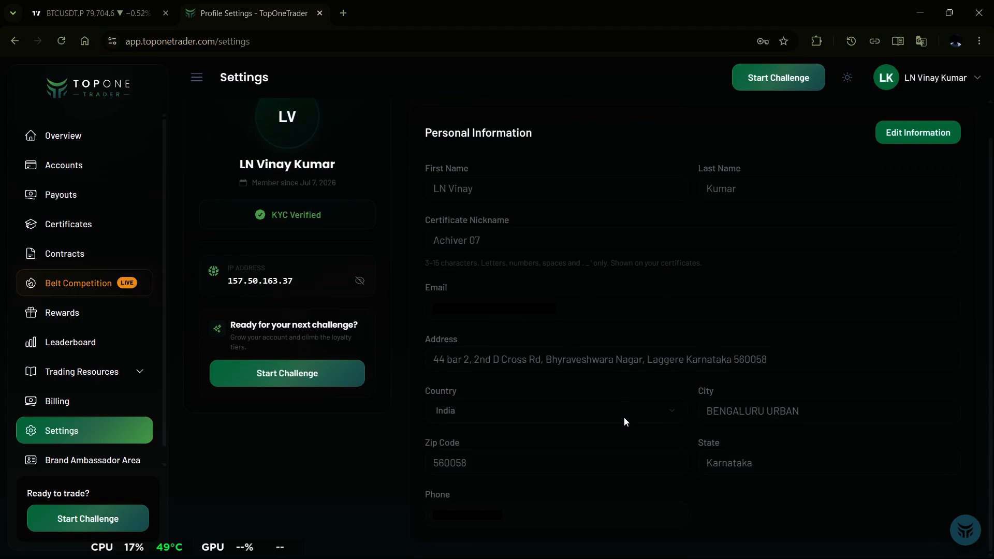
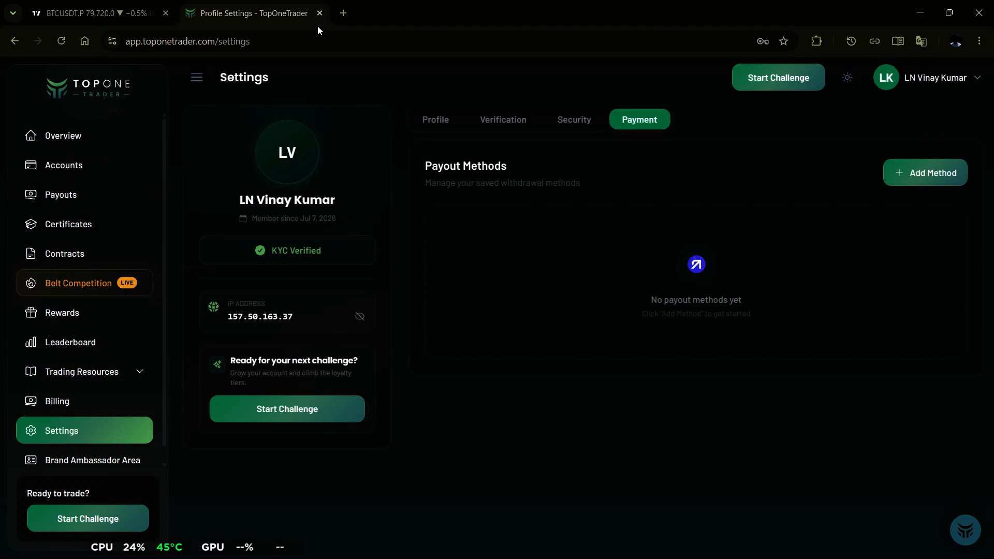
# Close the Top One Trader settings page to return to the BTCUSDT.P chart.
pyautogui.click(317, 8)
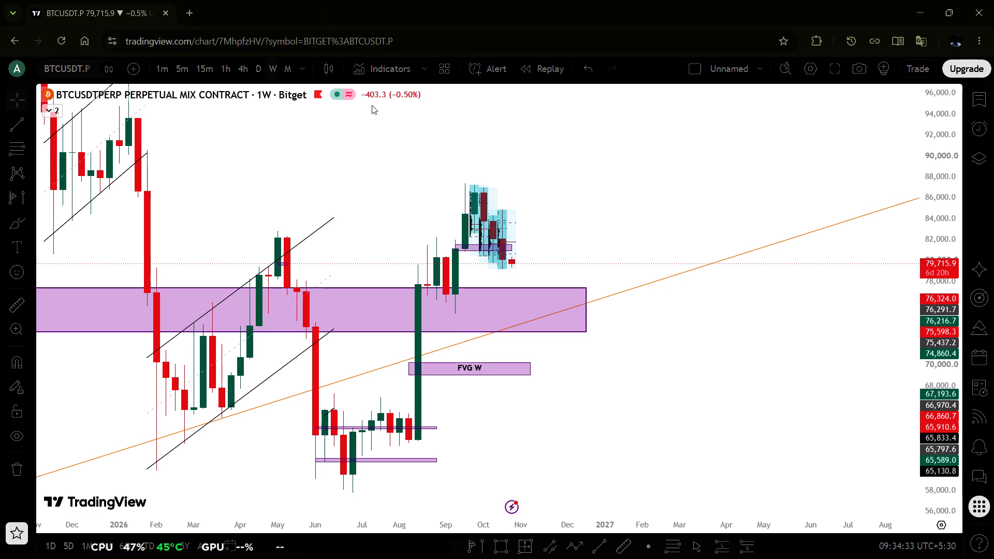
# Delete the small drawings around the June candles near 65,000 and the small zone beside the May peak on the weekly chart.
pyautogui.scroll(3, 488, 274)
pyautogui.scroll(-1, 488, 274)
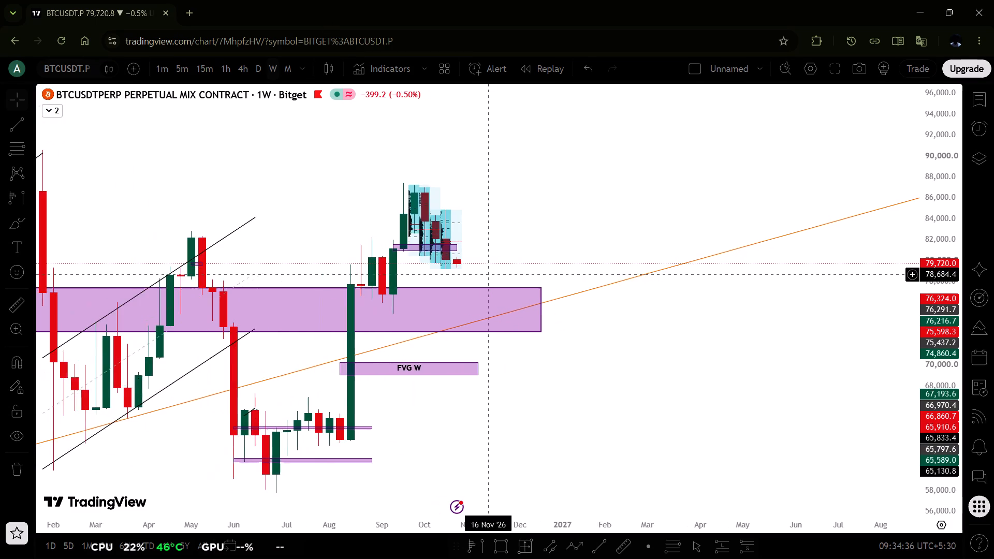
pyautogui.scroll(-1, 488, 274)
pyautogui.scroll(1, 488, 274)
pyautogui.moveTo(532, 238); pyautogui.dragTo(558, 258)
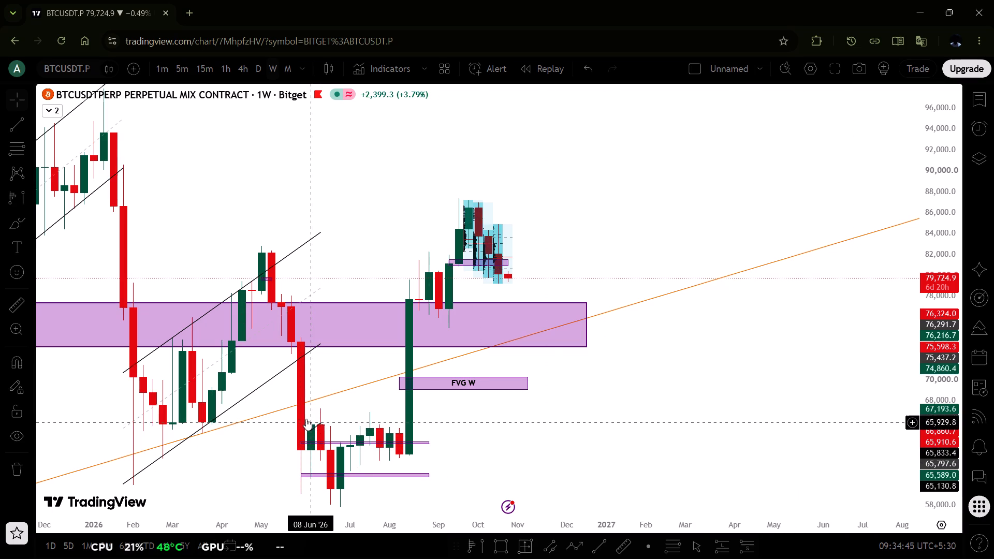
pyautogui.keyDown('ctrl'); pyautogui.moveTo(293, 418); pyautogui.dragTo(338, 435); pyautogui.keyUp('ctrl')
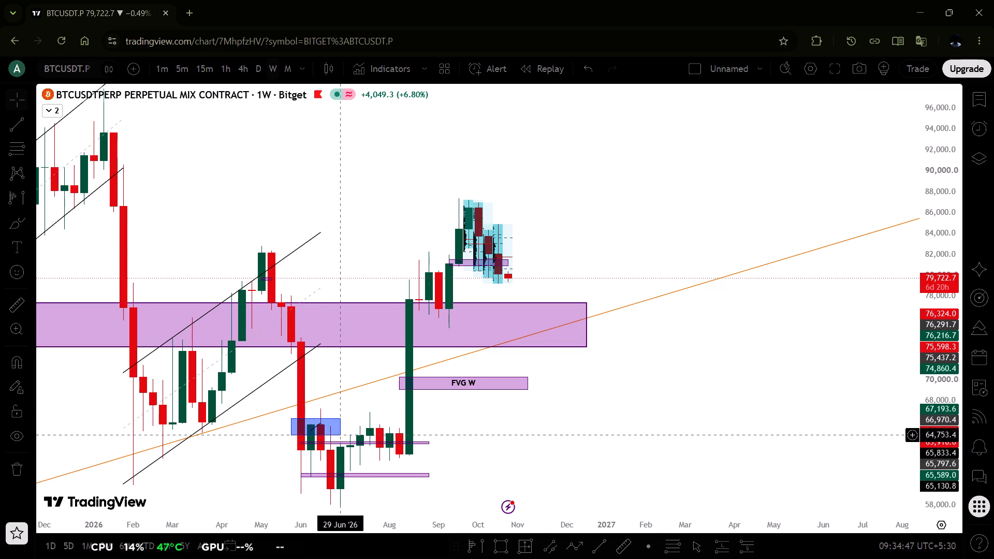
pyautogui.keyDown('ctrl'); pyautogui.moveTo(338, 435); pyautogui.dragTo(339, 439); pyautogui.keyUp('ctrl')
pyautogui.press('Delete')
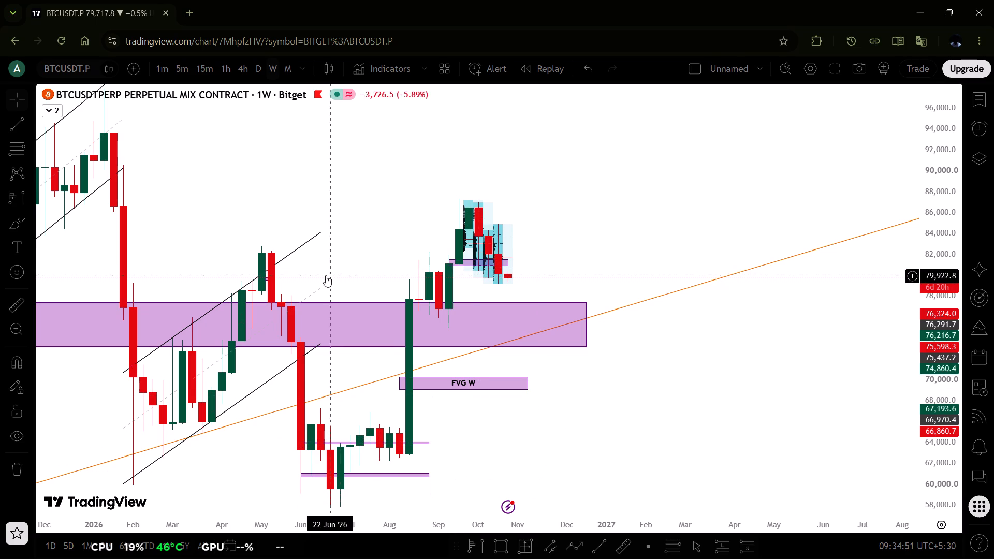
pyautogui.keyDown('ctrl'); pyautogui.moveTo(315, 272); pyautogui.dragTo(264, 285); pyautogui.keyUp('ctrl')
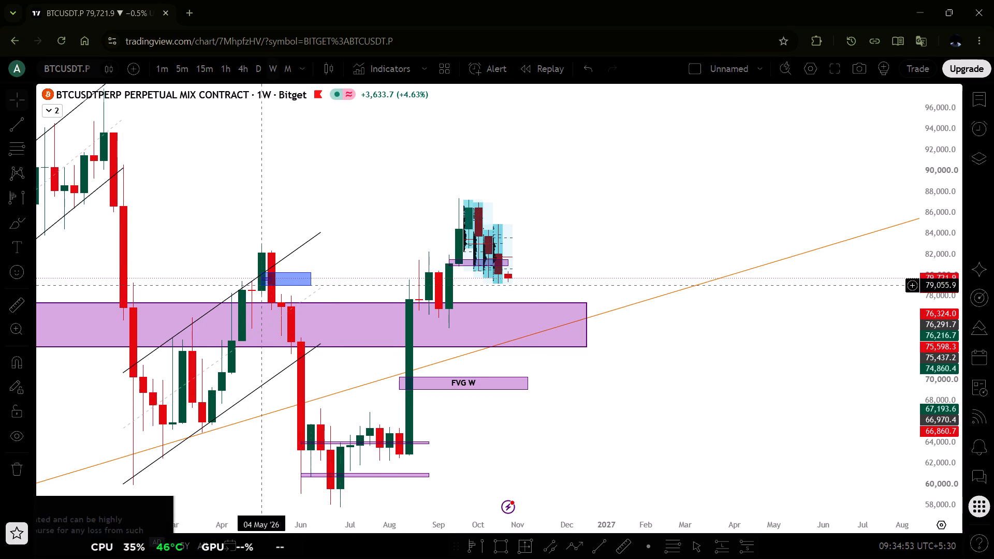
pyautogui.keyDown('ctrl'); pyautogui.moveTo(264, 285); pyautogui.dragTo(264, 284); pyautogui.keyUp('ctrl')
pyautogui.press('Delete')
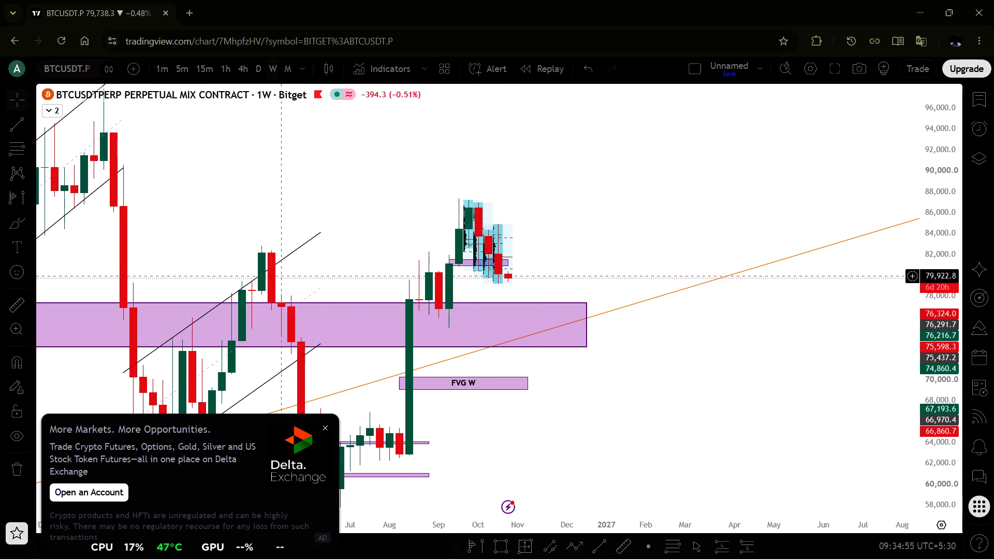
# Dismiss the Delta Exchange advertisement covering the chart.
pyautogui.moveTo(244, 210); pyautogui.dragTo(439, 199)
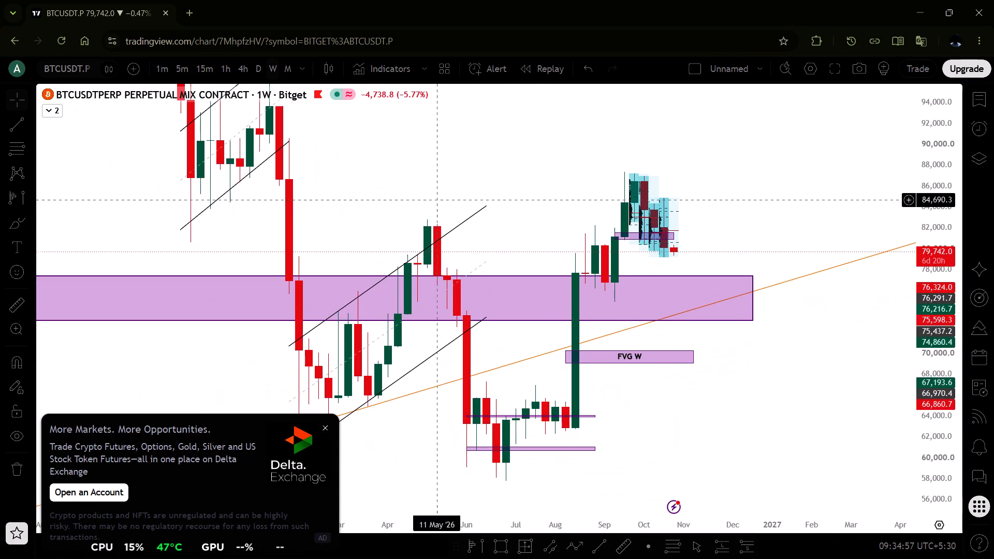
pyautogui.click(326, 424)
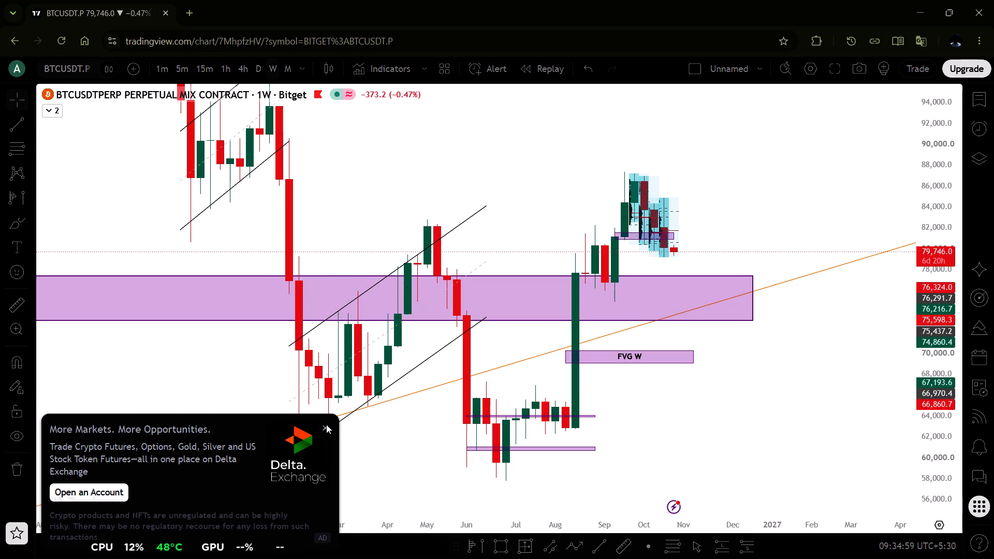
# Switch the BTCUSDT.P chart to the daily timeframe and examine the September–October price action and volume profiles.
pyautogui.moveTo(538, 236); pyautogui.dragTo(452, 335)
pyautogui.scroll(2, 452, 335)
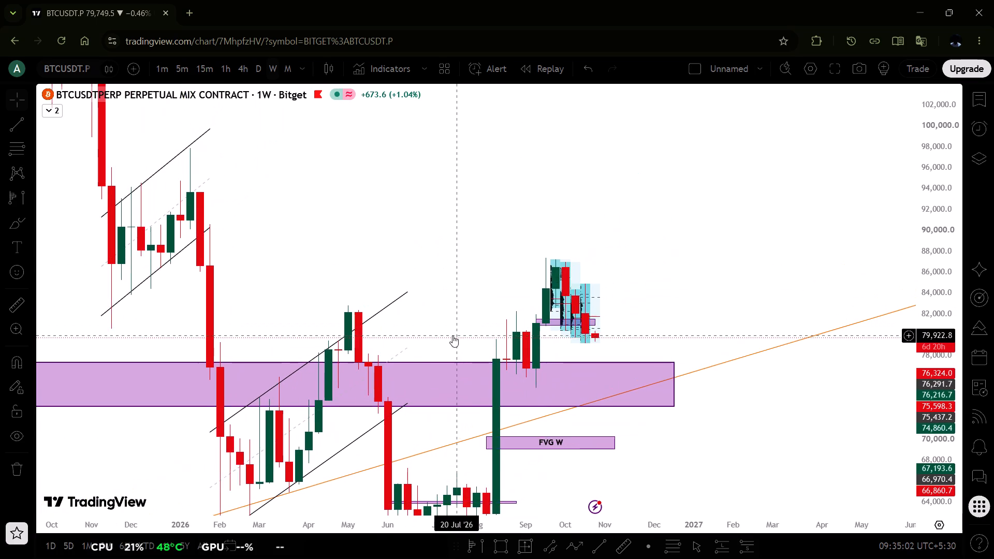
pyautogui.scroll(2, 452, 335)
pyautogui.click(259, 71)
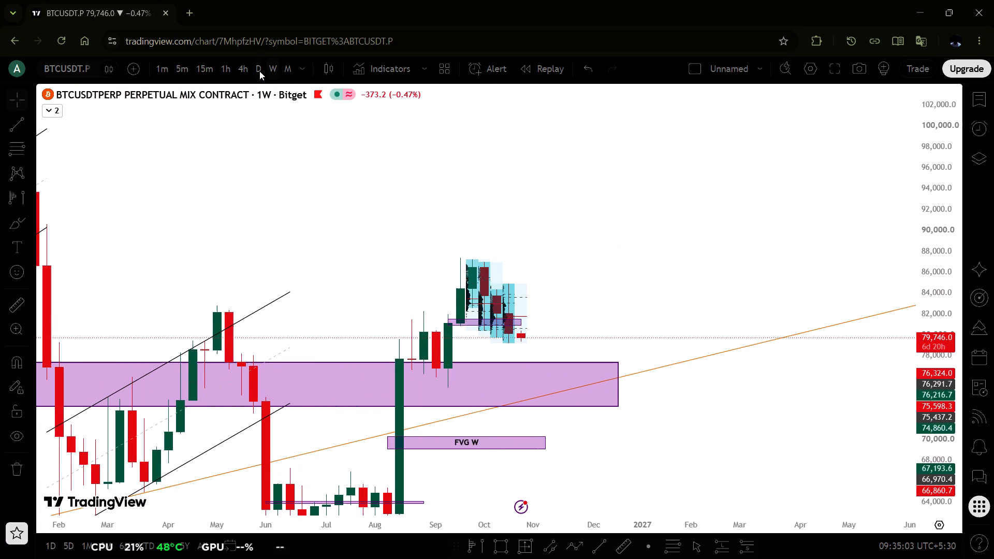
pyautogui.scroll(-4, 663, 320)
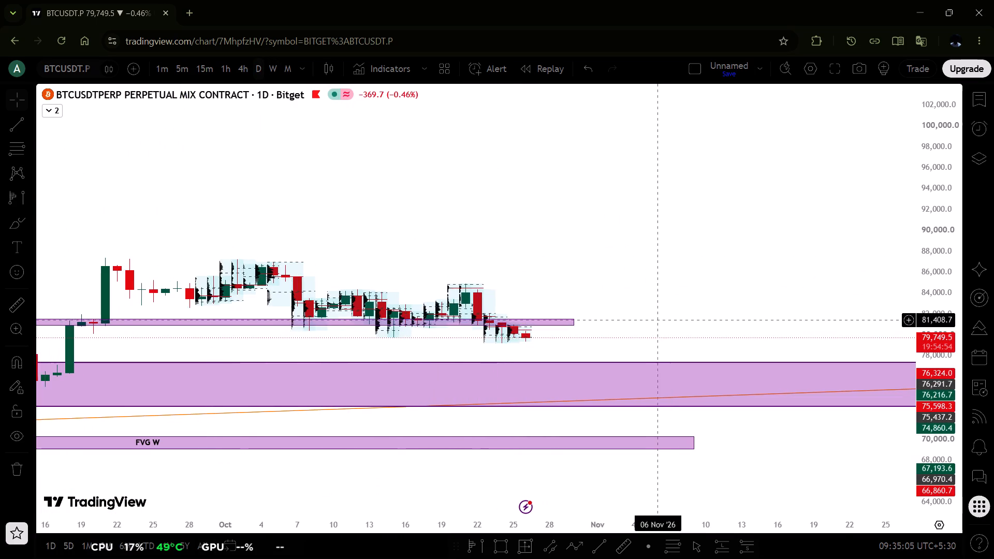
pyautogui.scroll(4, 923, 355)
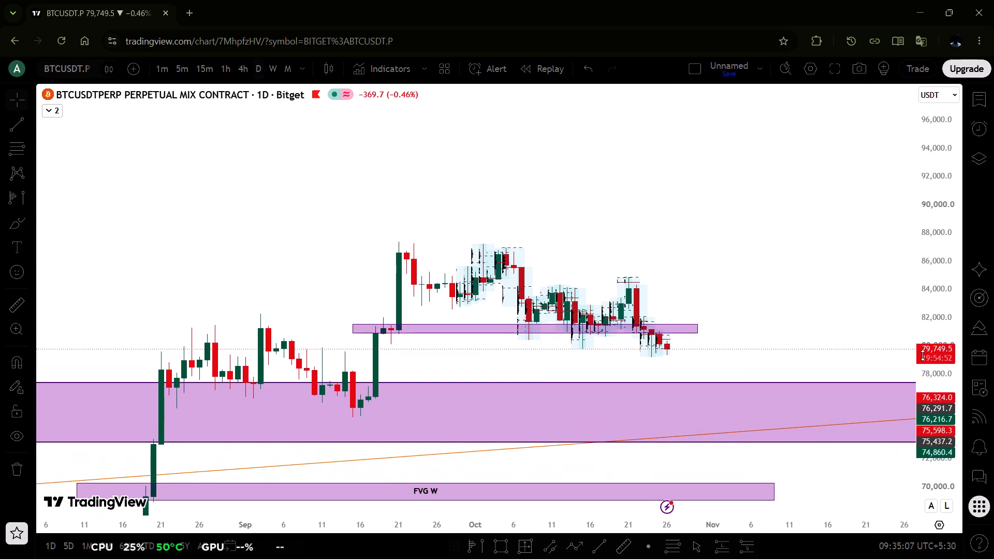
pyautogui.scroll(4, 923, 355)
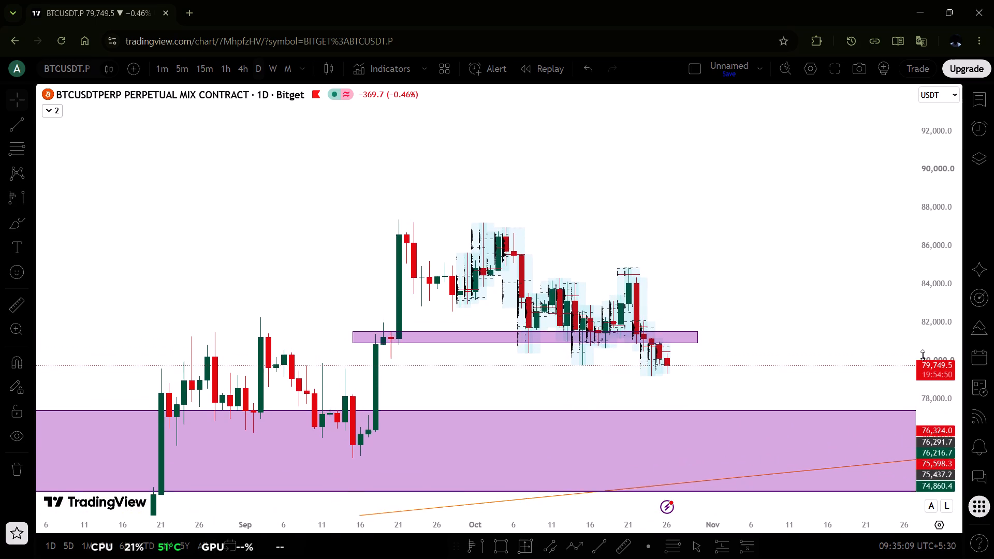
pyautogui.scroll(1, 923, 355)
pyautogui.scroll(1, 818, 323)
pyautogui.moveTo(808, 324); pyautogui.dragTo(765, 303)
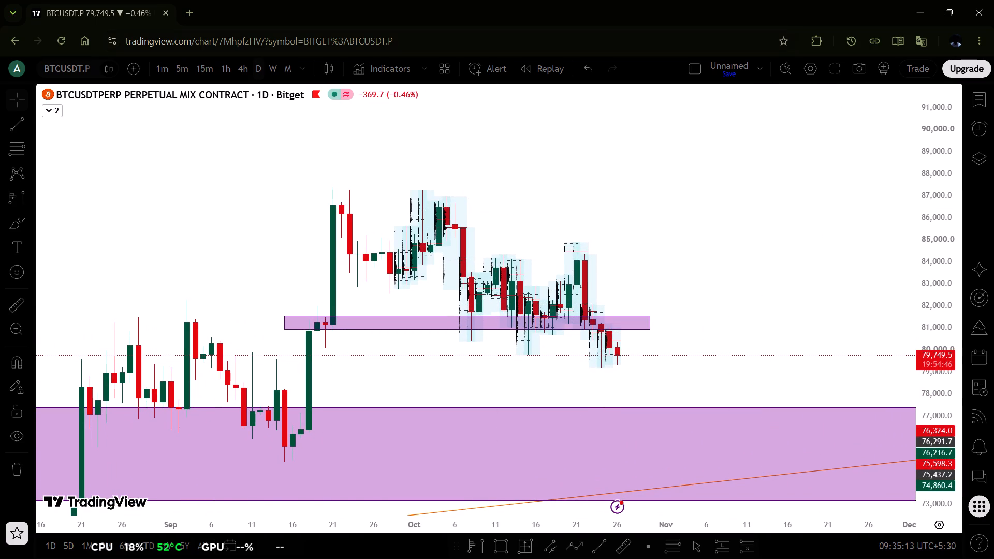
# Open the Exness web trading terminal in a new browser tab.
pyautogui.click(184, 13)
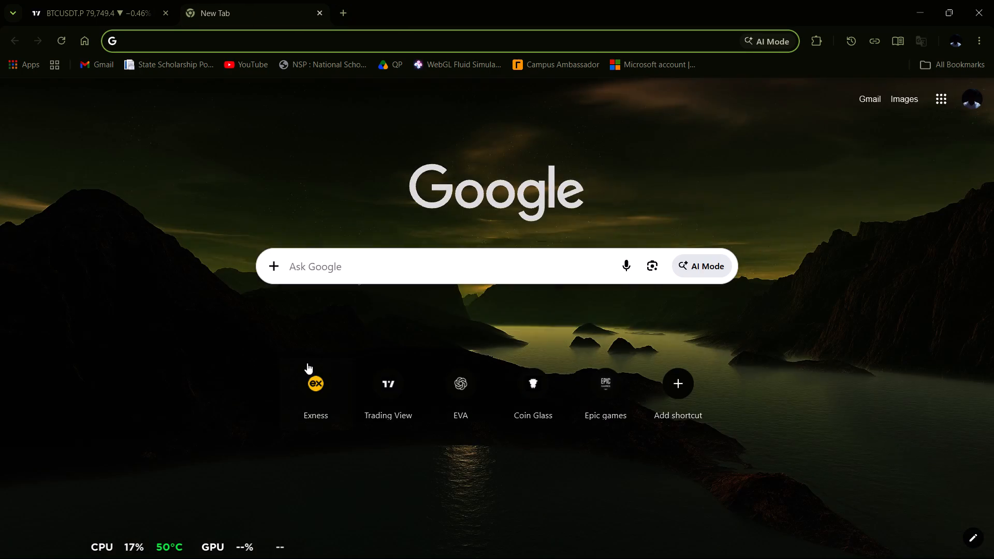
pyautogui.click(316, 367)
# Search Google for Wikipedia in another new tab, open wikipedia.org and look over its home page.
pyautogui.click(339, 6)
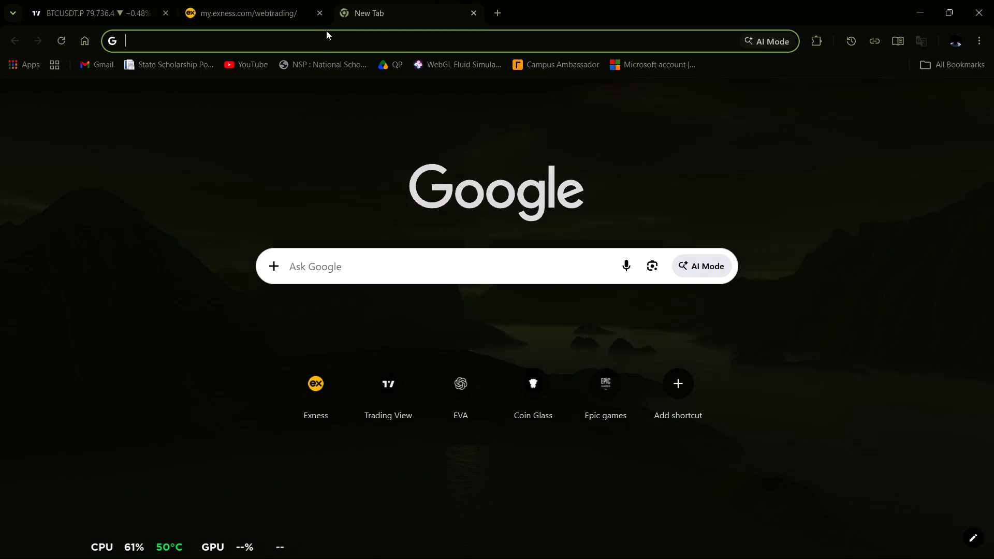
pyautogui.click(332, 41)
pyautogui.write('wiki')
pyautogui.press('space')
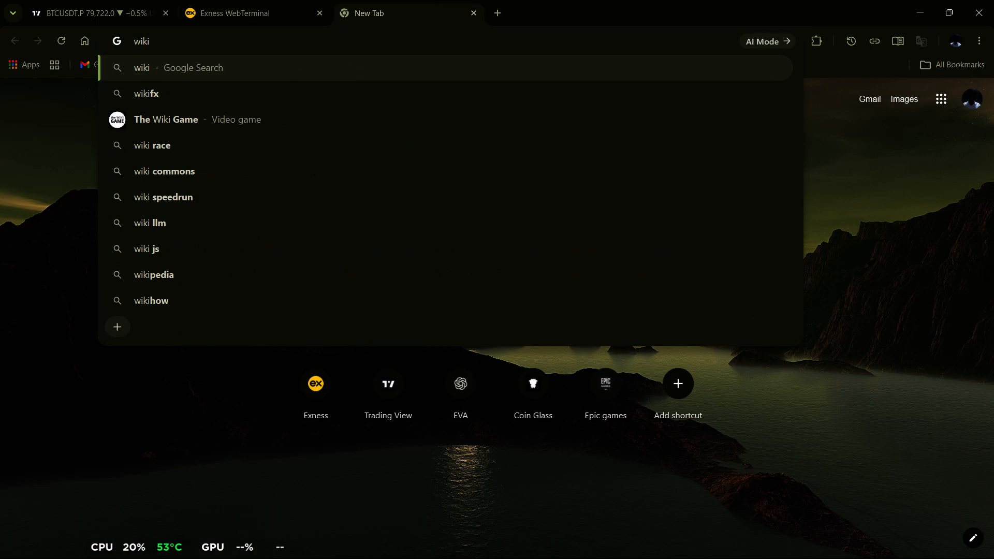
pyautogui.press('Down')
pyautogui.press('Return')
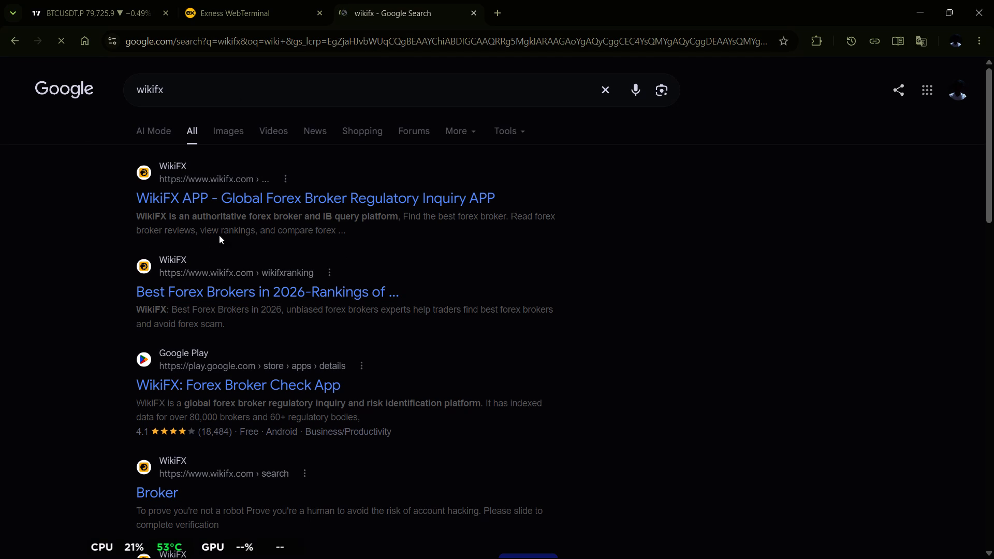
pyautogui.click(226, 96)
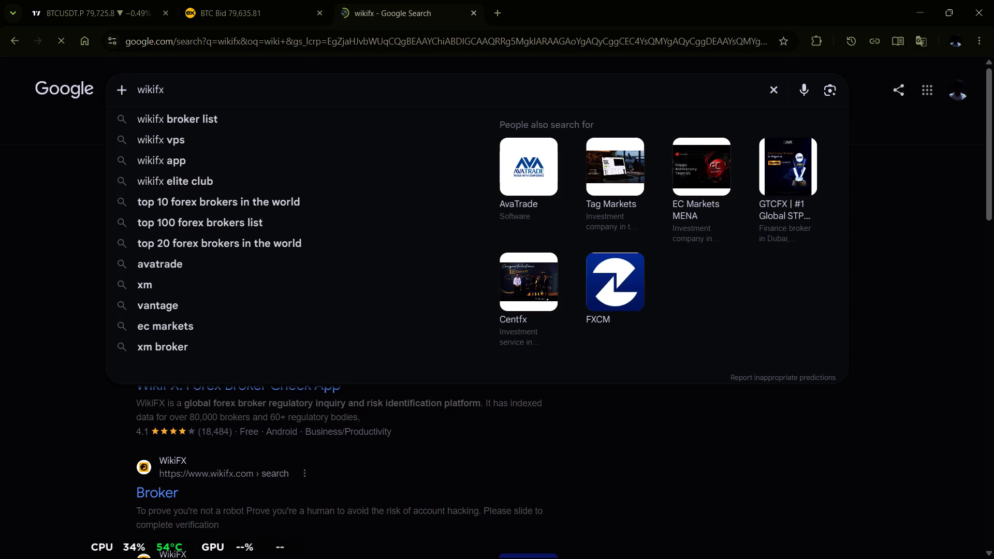
pyautogui.press('BackSpace')
pyautogui.press('BackSpace')
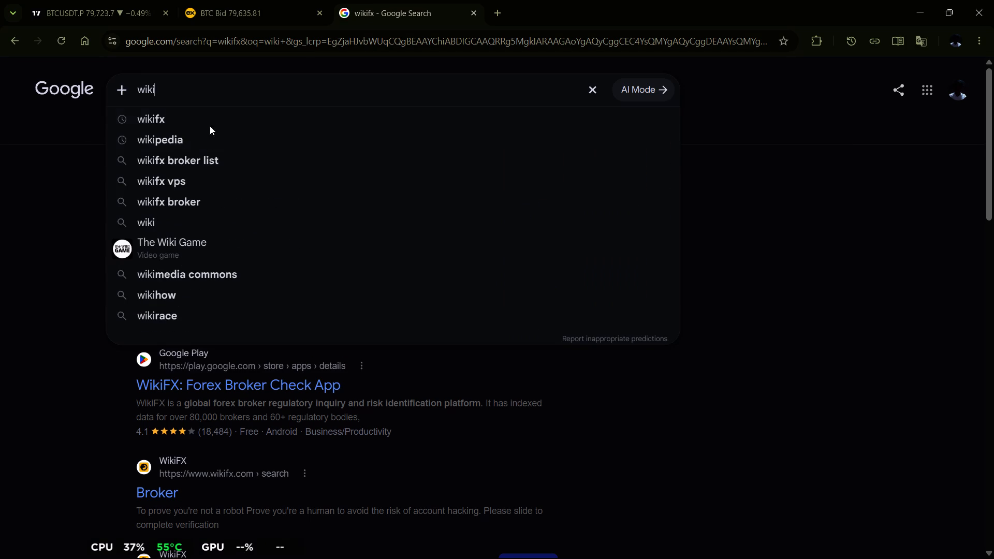
pyautogui.click(197, 149)
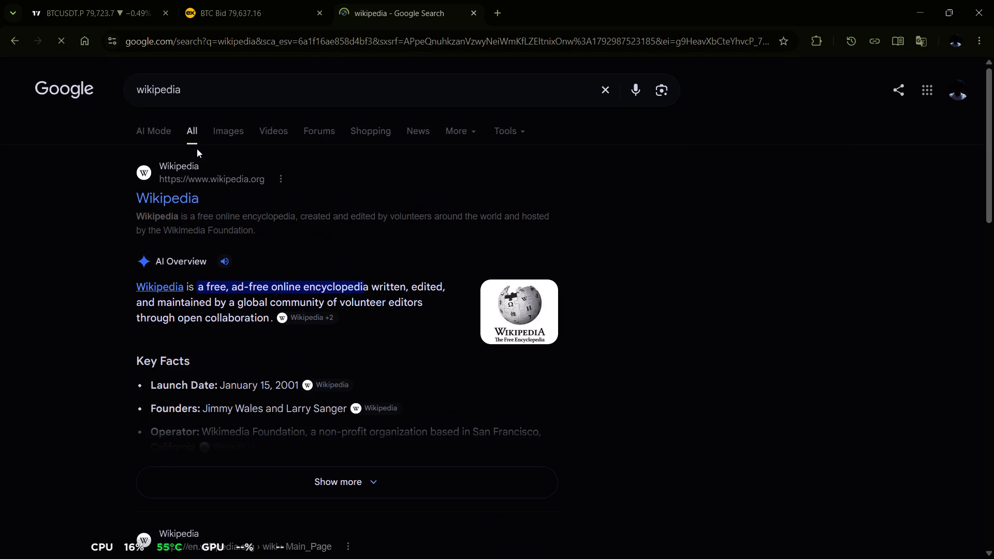
pyautogui.click(180, 200)
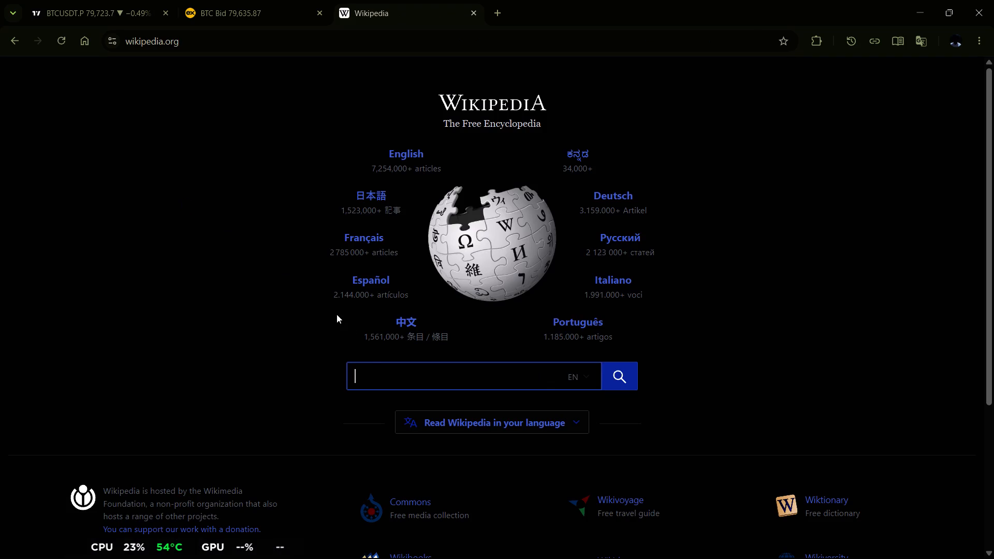
pyautogui.scroll(-5, 417, 393)
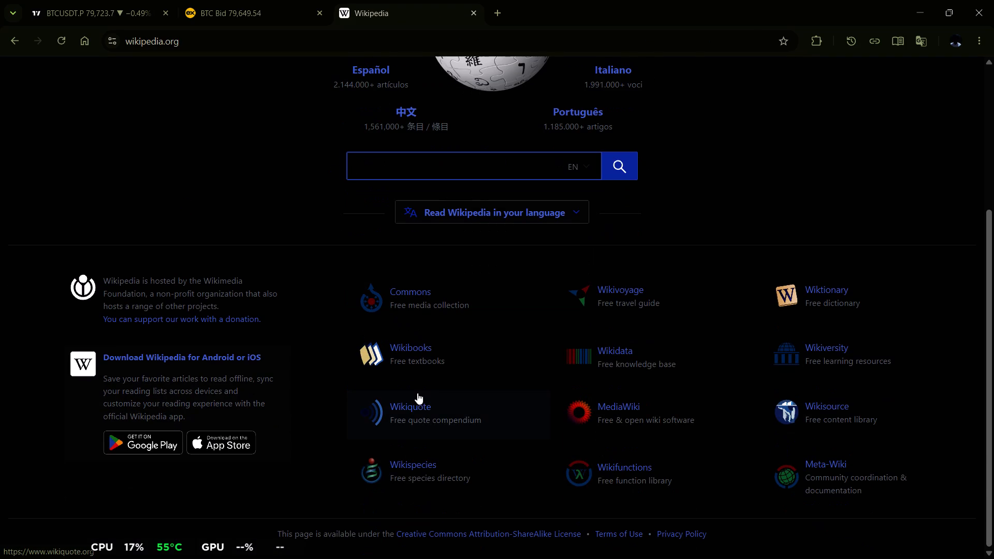
# Return to the Exness terminal, switch the BTC chart to the daily timeframe and examine price around its FVG and support zones.
pyautogui.click(284, 0)
pyautogui.scroll(1, 429, 159)
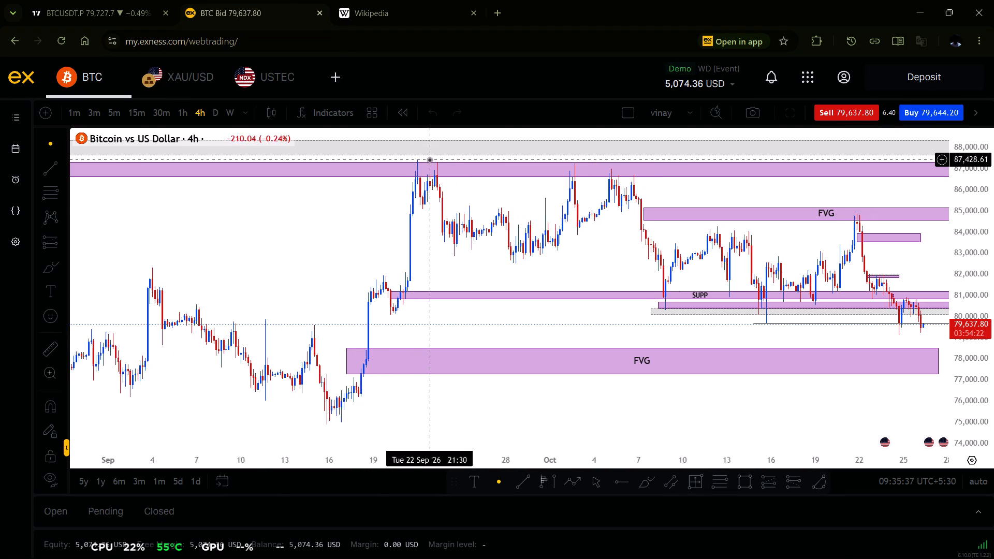
pyautogui.scroll(1, 429, 159)
pyautogui.moveTo(519, 242); pyautogui.dragTo(357, 245)
pyautogui.click(211, 113)
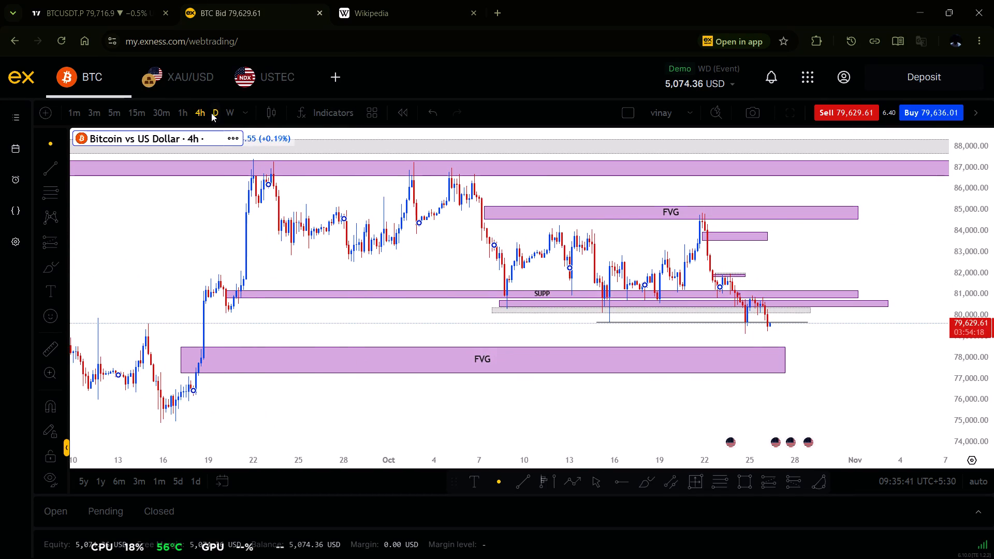
pyautogui.scroll(5, 514, 220)
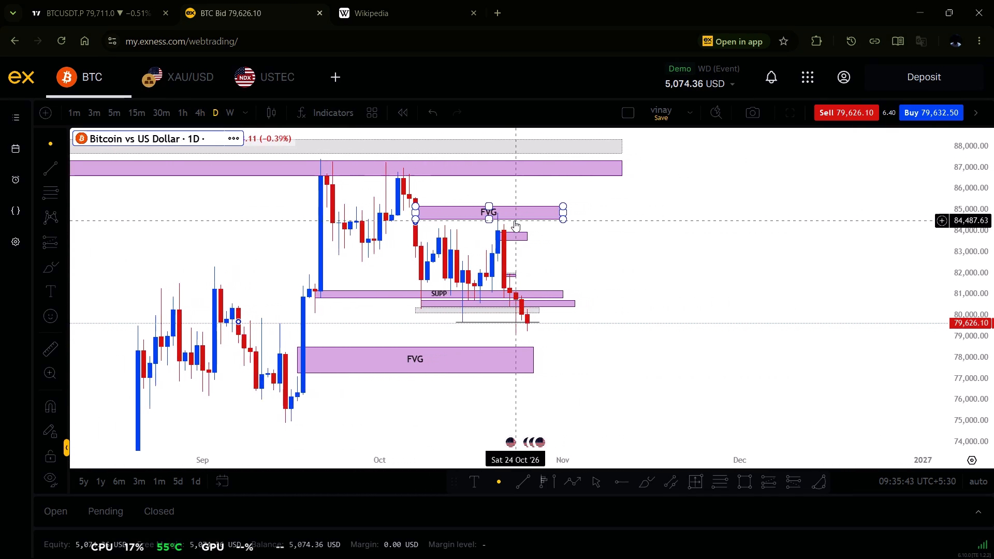
pyautogui.scroll(2, 514, 220)
pyautogui.hscroll(1, 523, 257)
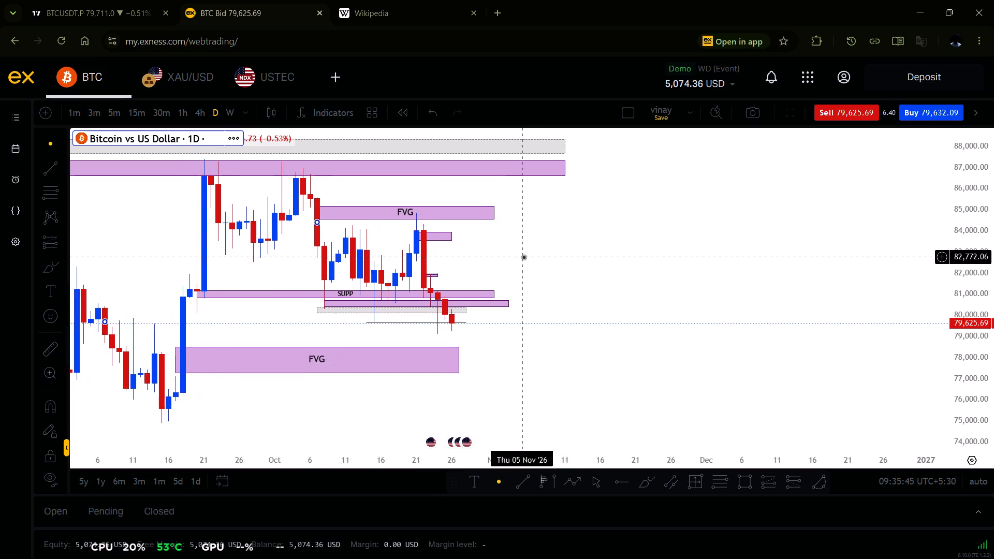
pyautogui.hscroll(2, 523, 257)
pyautogui.scroll(1, 523, 257)
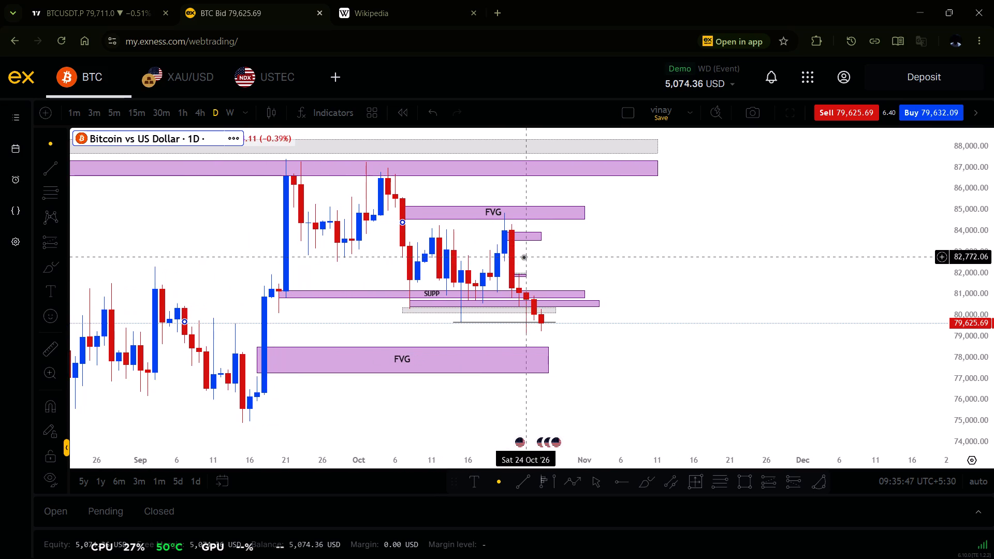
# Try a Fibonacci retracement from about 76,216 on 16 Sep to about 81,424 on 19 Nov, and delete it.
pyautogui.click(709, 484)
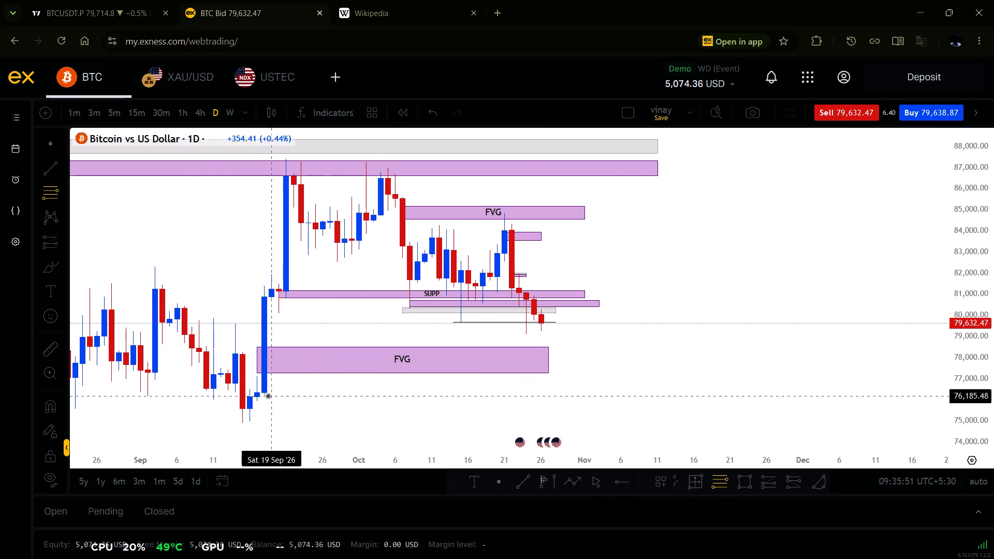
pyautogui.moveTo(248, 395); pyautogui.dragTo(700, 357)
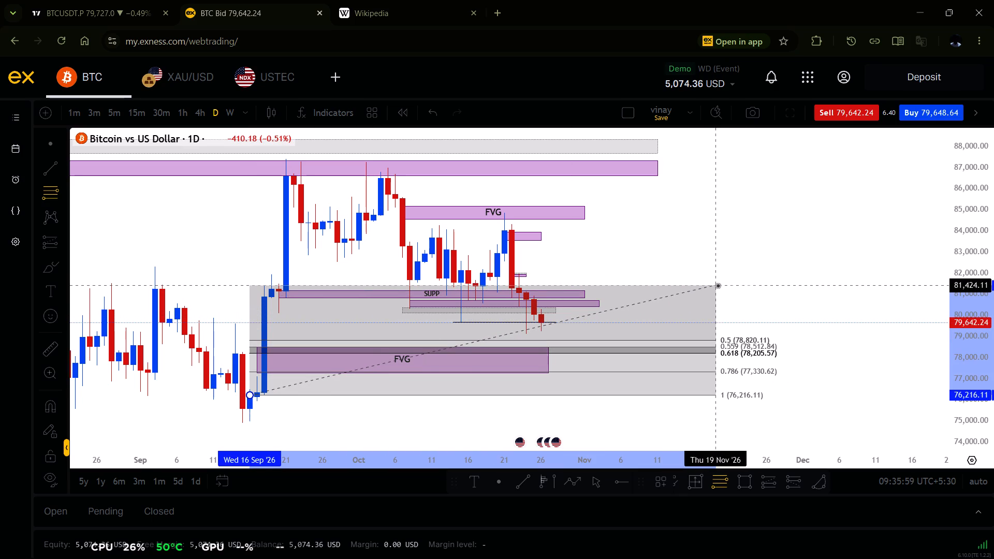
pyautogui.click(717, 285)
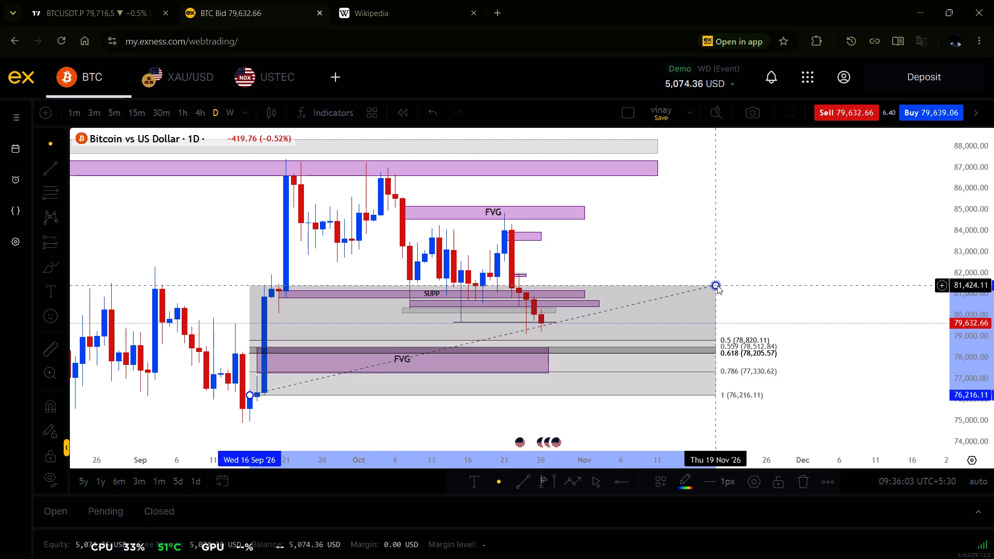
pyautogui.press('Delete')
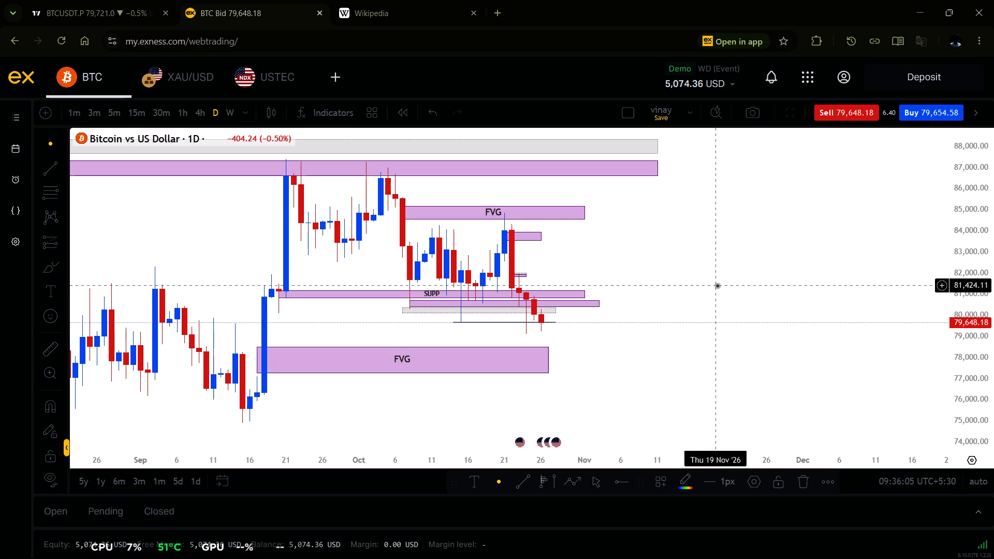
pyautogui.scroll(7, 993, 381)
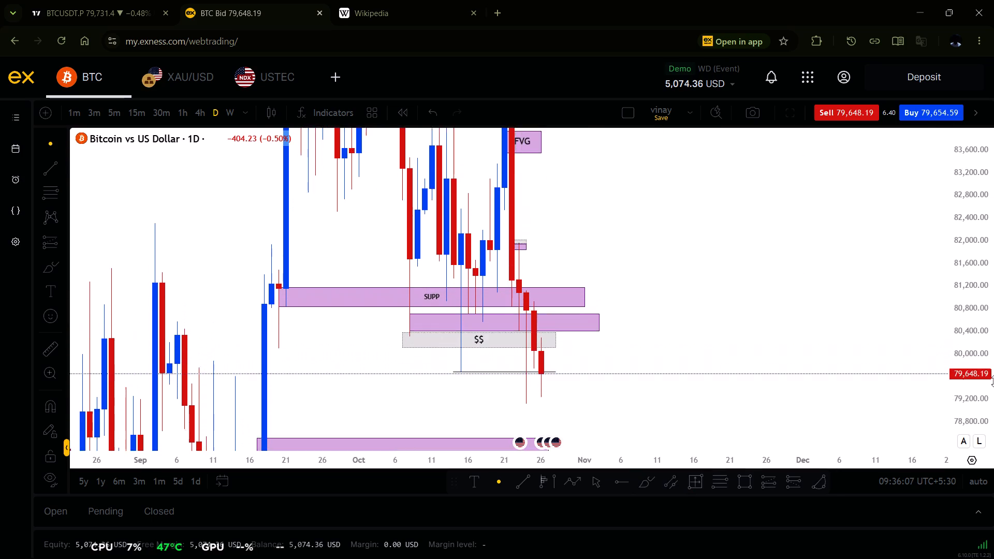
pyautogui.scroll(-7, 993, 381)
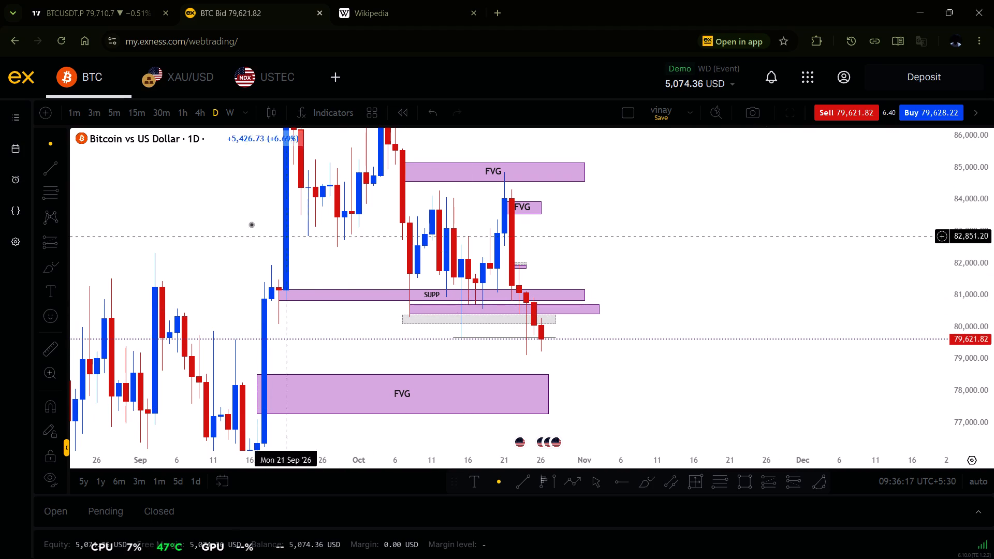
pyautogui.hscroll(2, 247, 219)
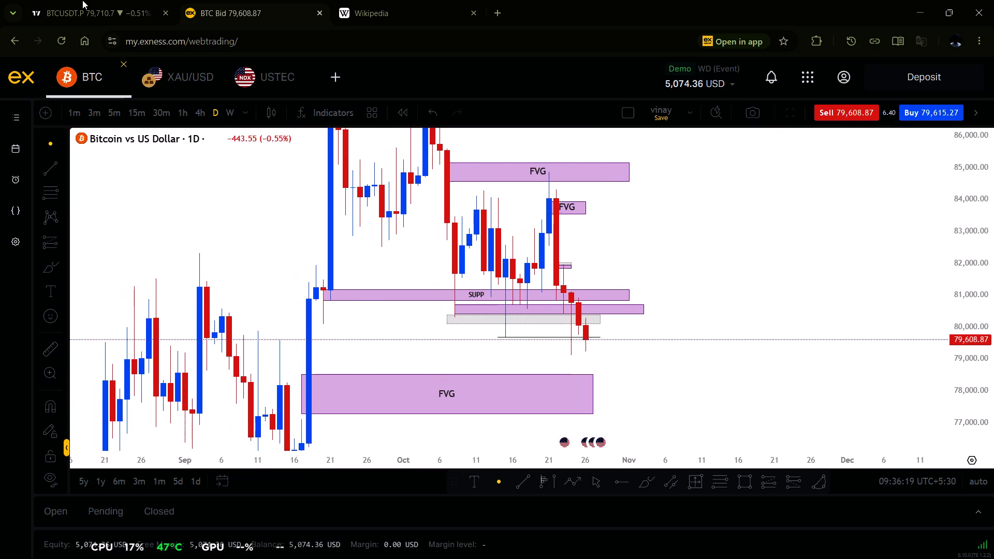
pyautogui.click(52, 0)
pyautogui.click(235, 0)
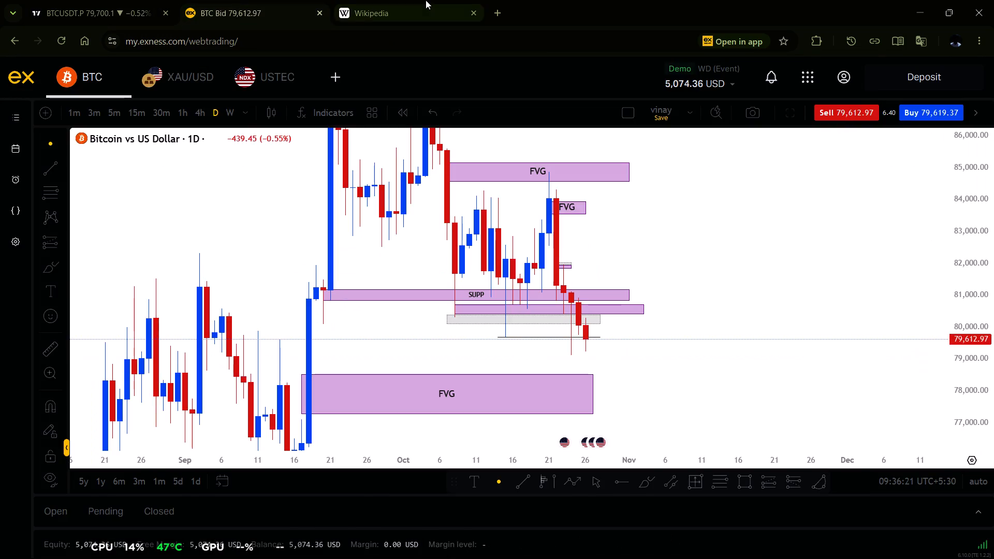
# Switch to the Wikipedia tab and look over the lower part of its home page.
pyautogui.click(426, 0)
pyautogui.scroll(-4, 300, 394)
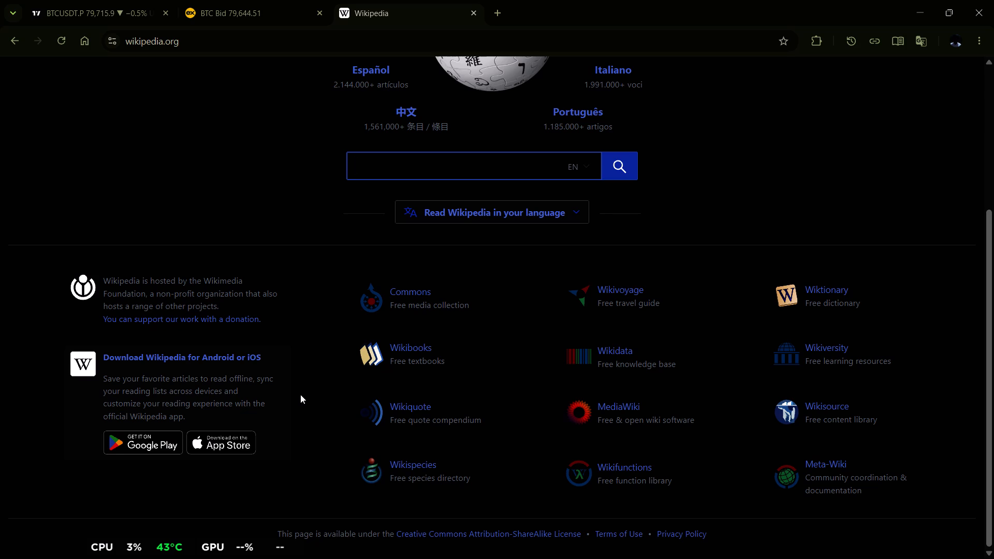
pyautogui.scroll(-5, 350, 461)
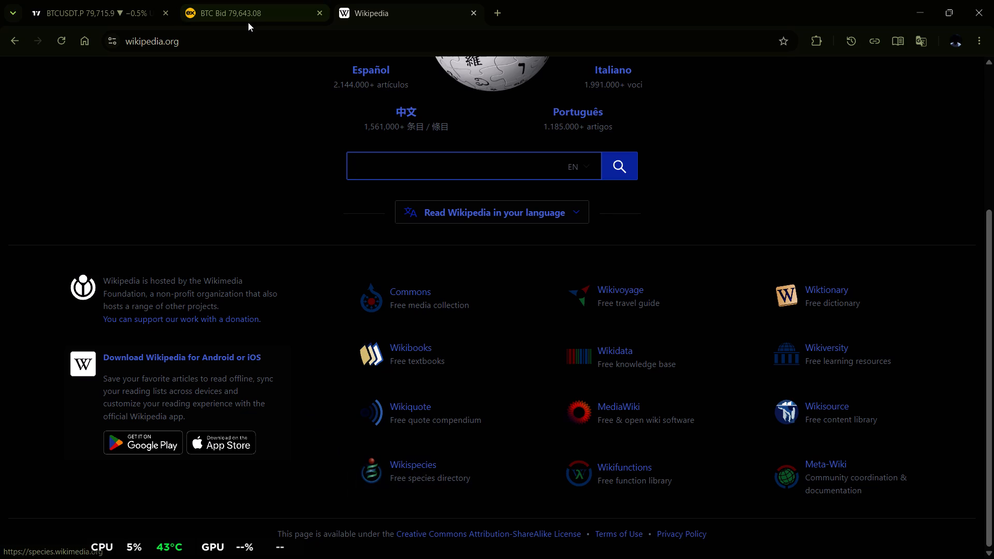
# Return to the Exness terminal and switch from the BTC chart to the XAU/USD chart.
pyautogui.click(248, 22)
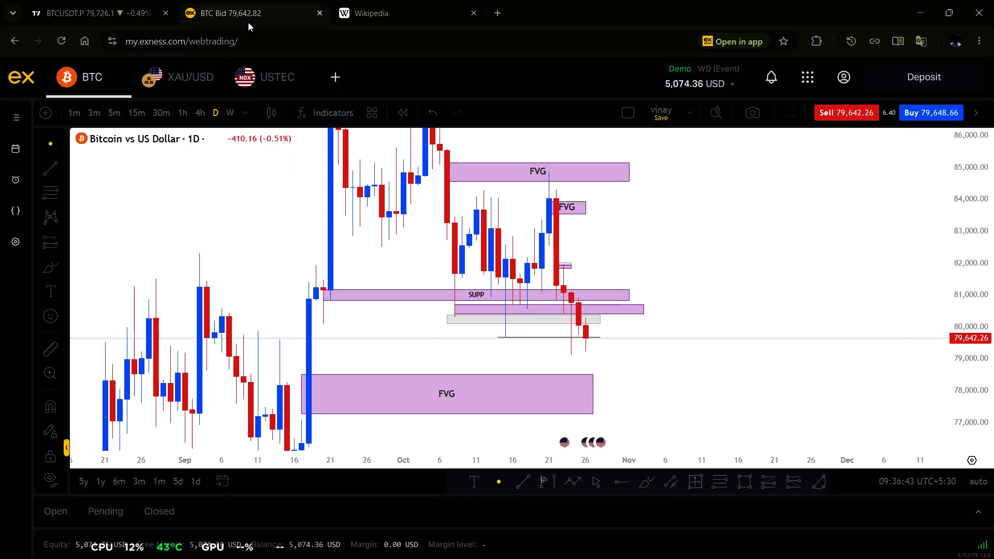
pyautogui.scroll(-2, 993, 379)
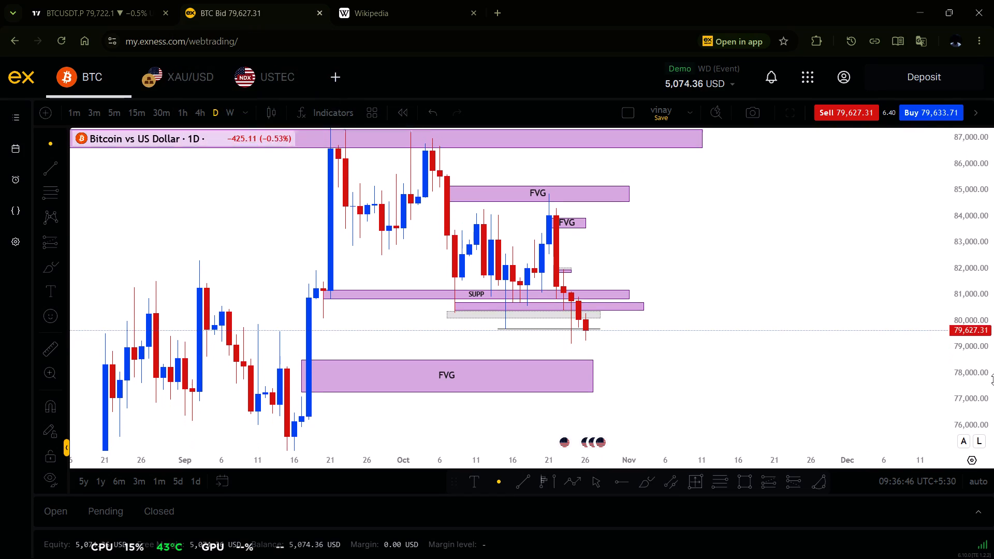
pyautogui.click(195, 77)
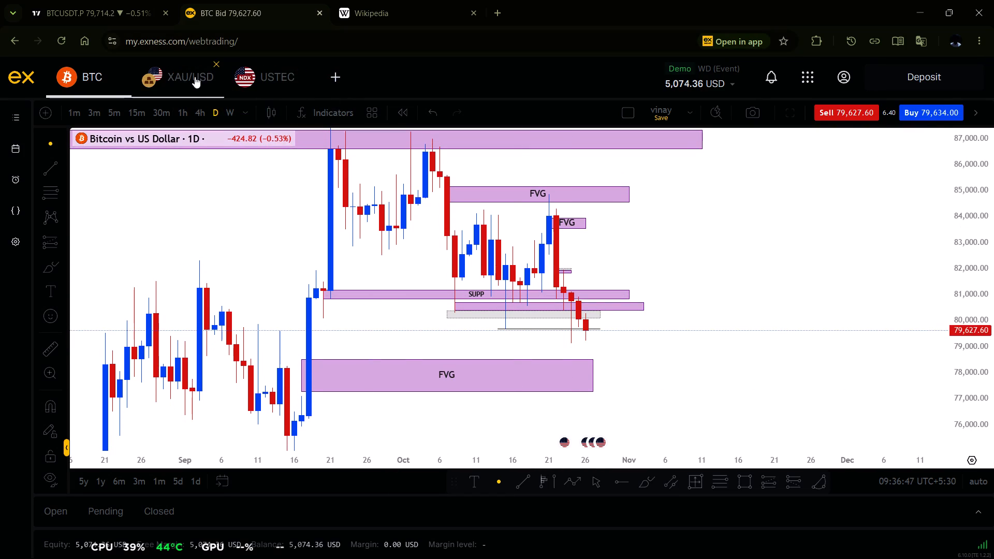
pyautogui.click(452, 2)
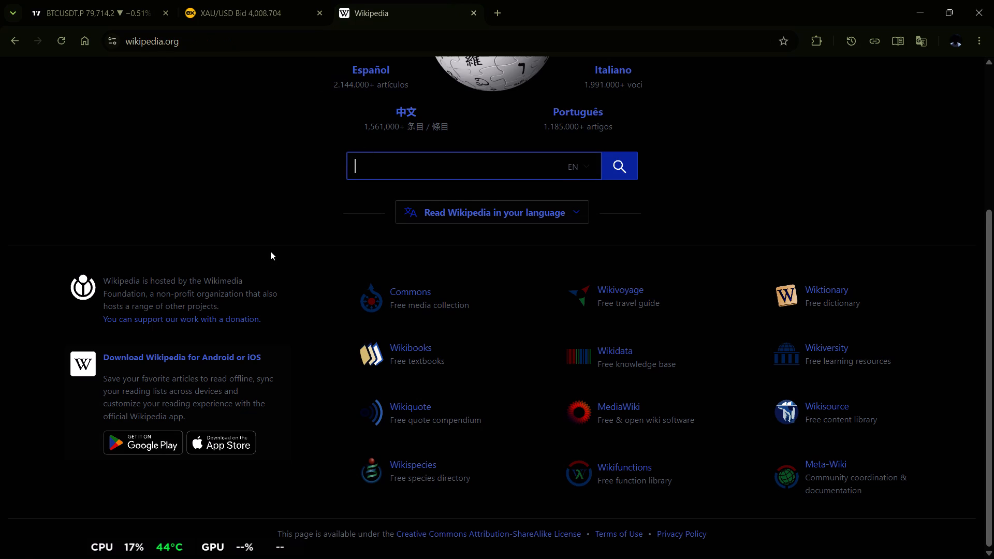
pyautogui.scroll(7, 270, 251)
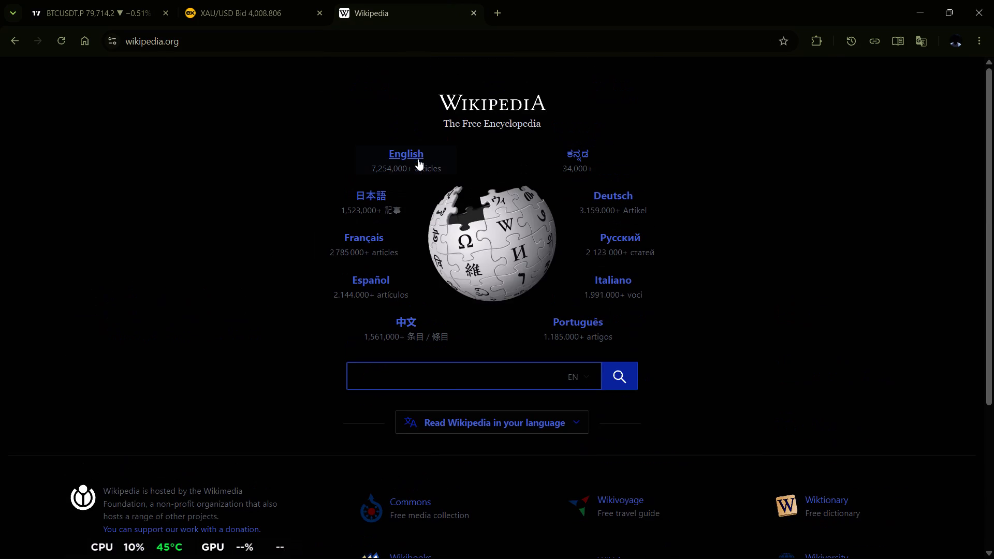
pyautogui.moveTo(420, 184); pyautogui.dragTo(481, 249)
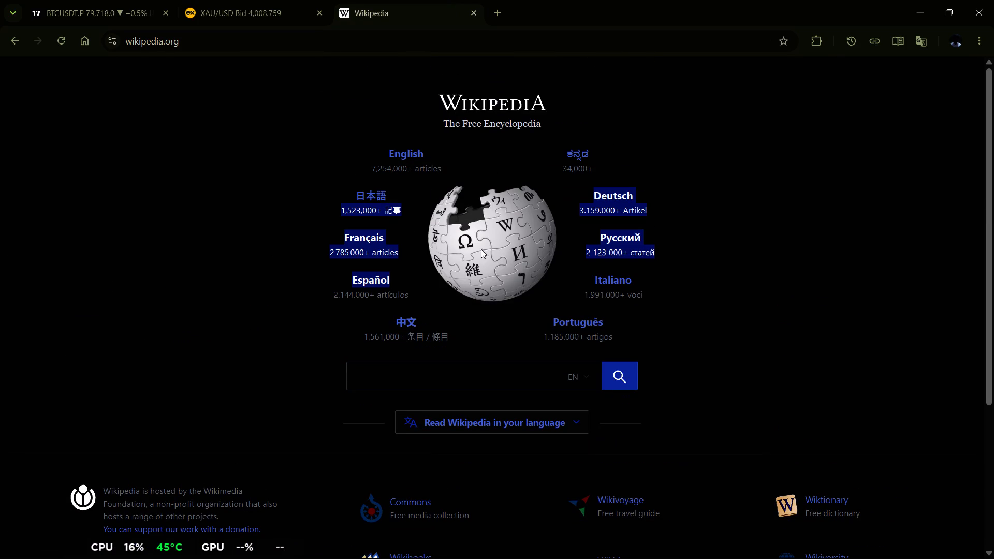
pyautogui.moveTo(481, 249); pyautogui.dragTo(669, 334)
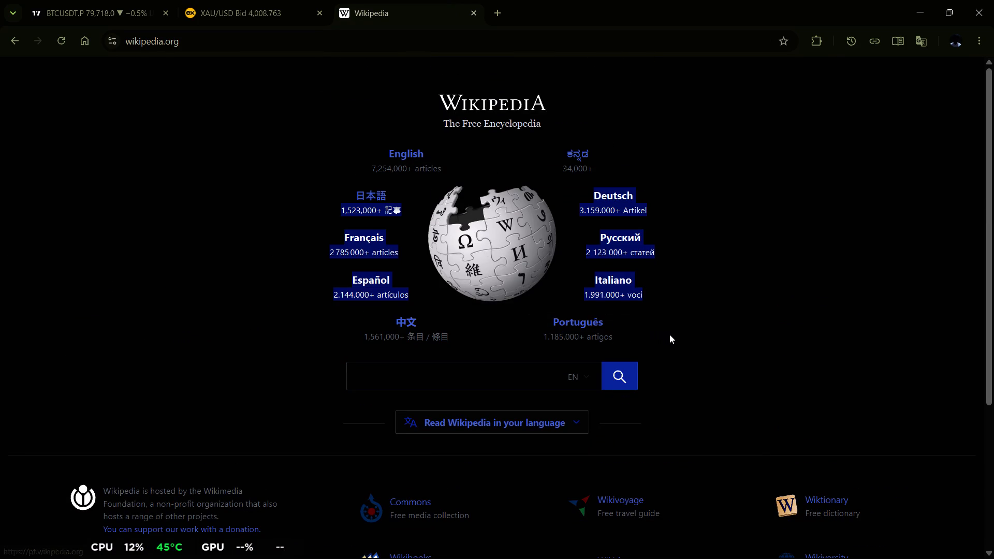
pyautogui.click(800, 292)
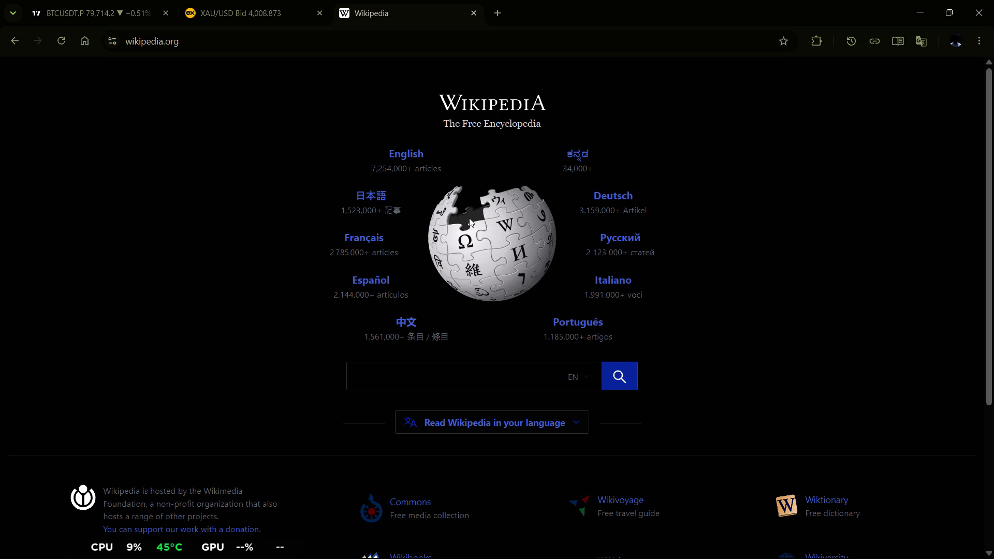
# Return to the Exness terminal and examine the weekly gold chart around its recent zones and horizontal levels.
pyautogui.click(260, 0)
pyautogui.scroll(2, 498, 220)
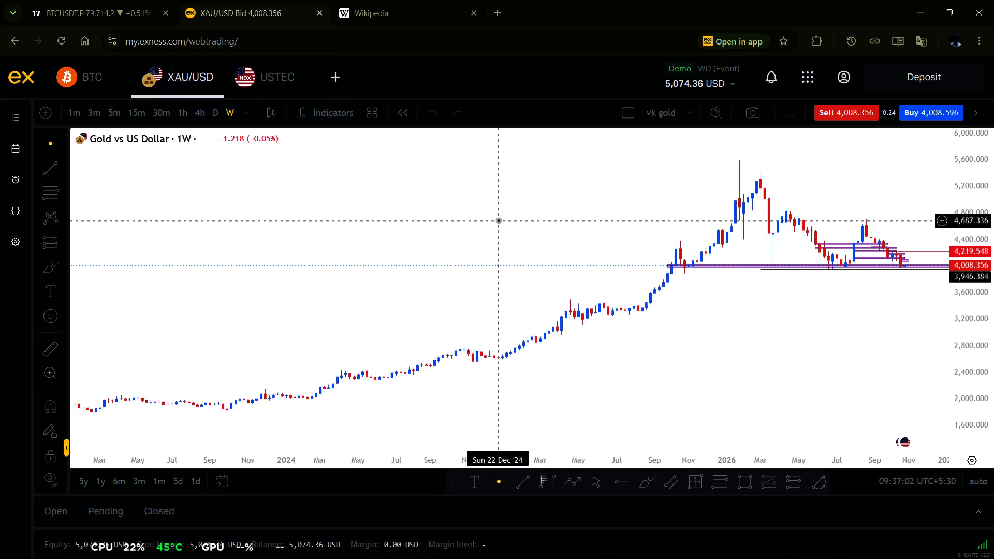
pyautogui.scroll(8, 963, 346)
pyautogui.scroll(-1, 965, 279)
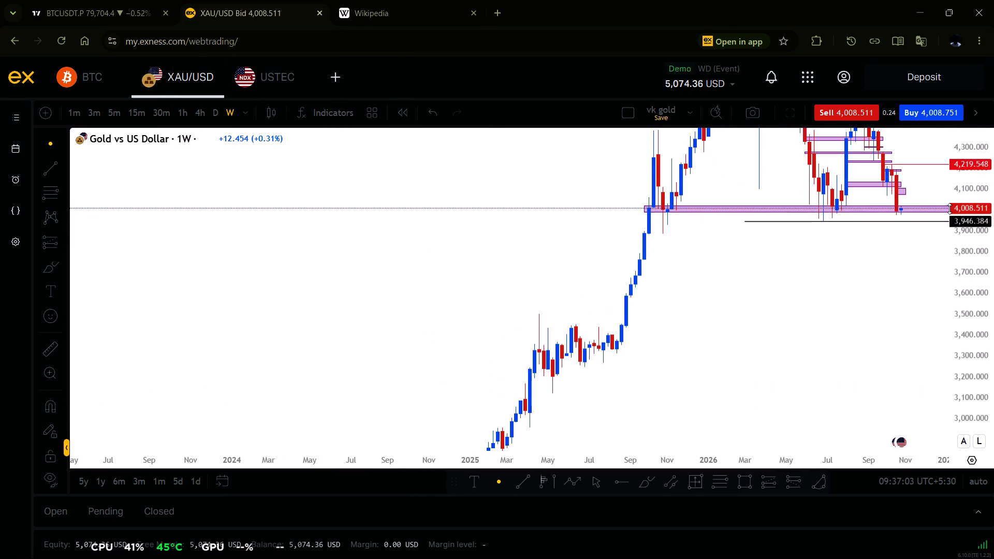
pyautogui.scroll(-3, 949, 209)
pyautogui.moveTo(874, 327); pyautogui.dragTo(698, 429)
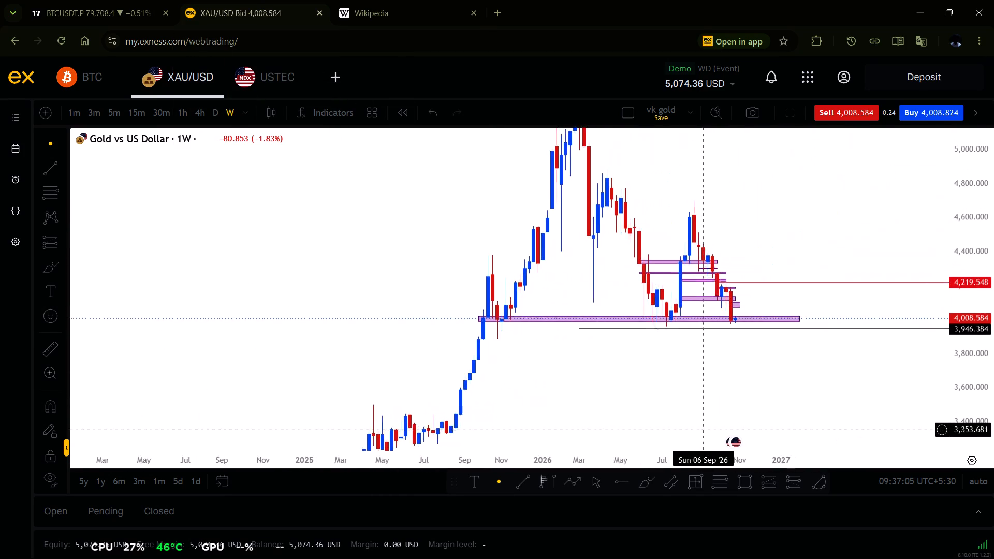
pyautogui.moveTo(698, 429); pyautogui.dragTo(671, 444)
pyautogui.scroll(-3, 993, 435)
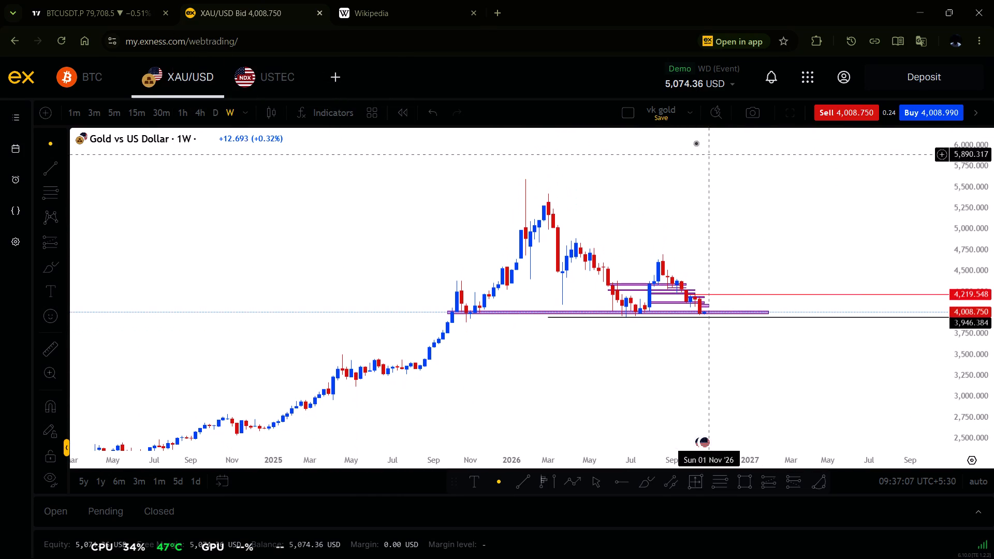
pyautogui.click(660, 117)
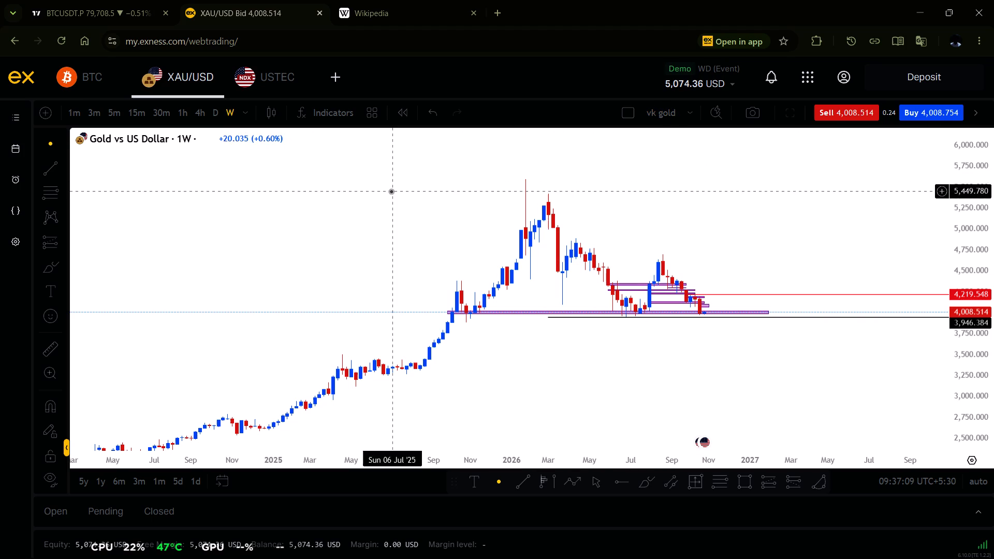
# Switch the gold chart to the 4-hour timeframe and examine recent price around the FVG and the support zone.
pyautogui.click(199, 117)
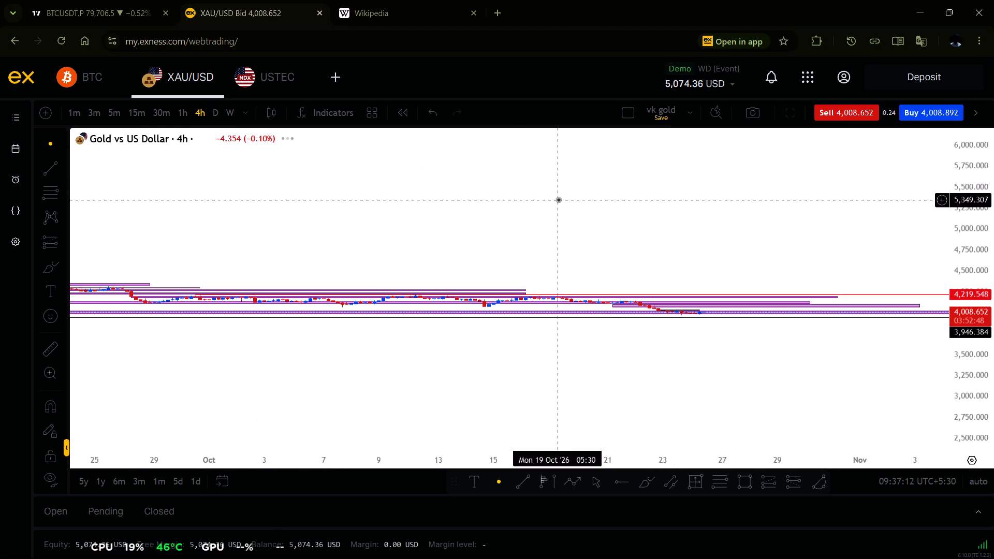
pyautogui.scroll(7, 985, 268)
pyautogui.doubleClick(985, 268)
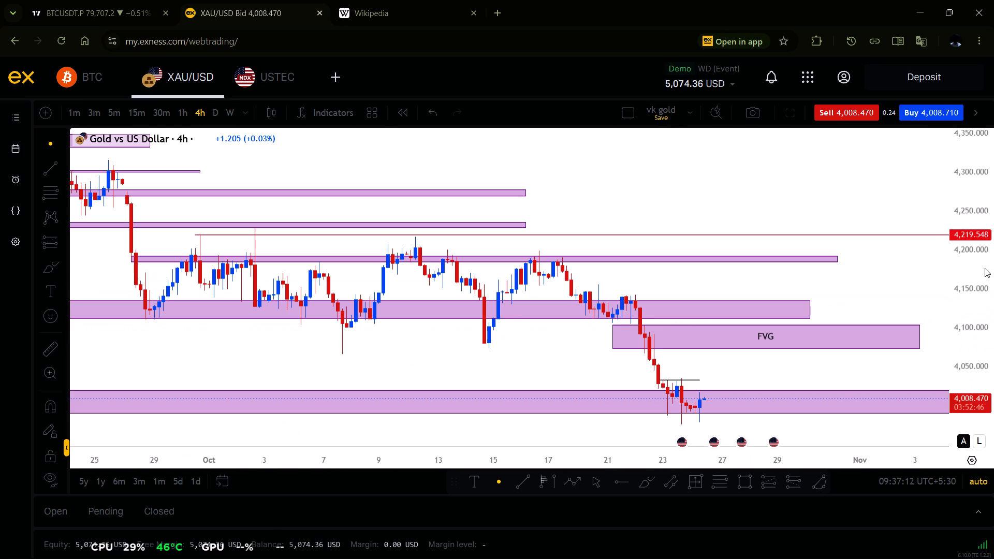
pyautogui.click(985, 268)
pyautogui.scroll(-4, 985, 268)
pyautogui.scroll(-4, 806, 369)
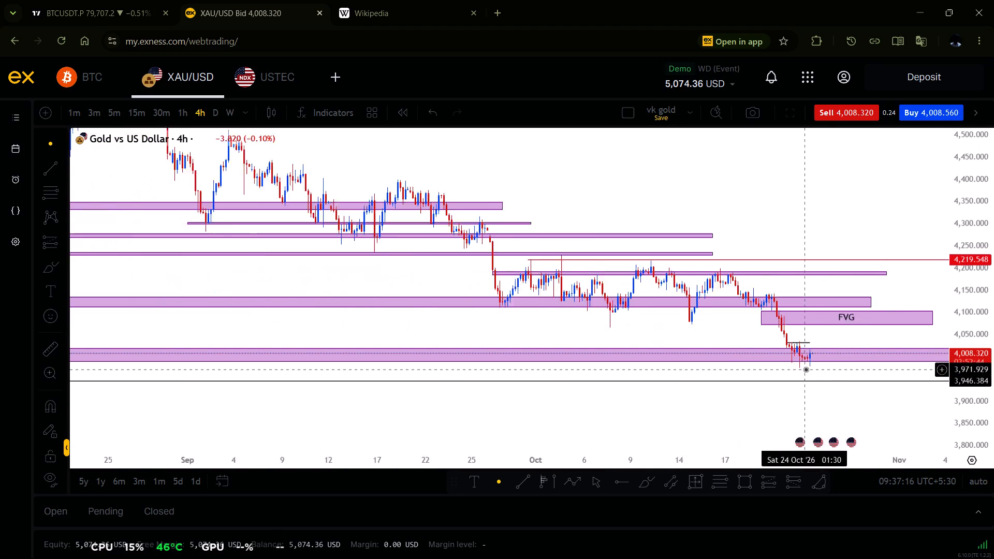
# Examine the daily gold chart in full screen around the SUPP W and FVG zones, and leave full screen.
pyautogui.click(209, 106)
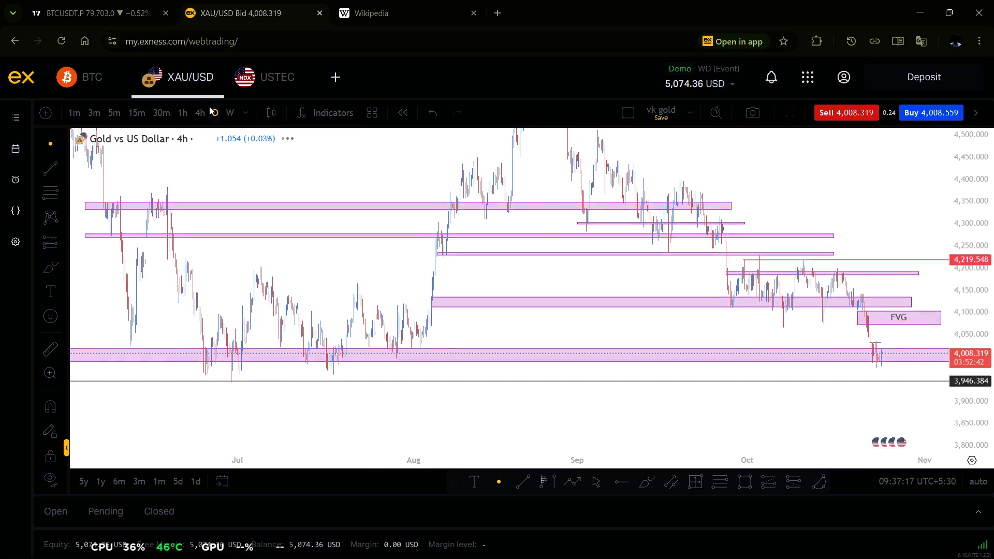
pyautogui.click(795, 106)
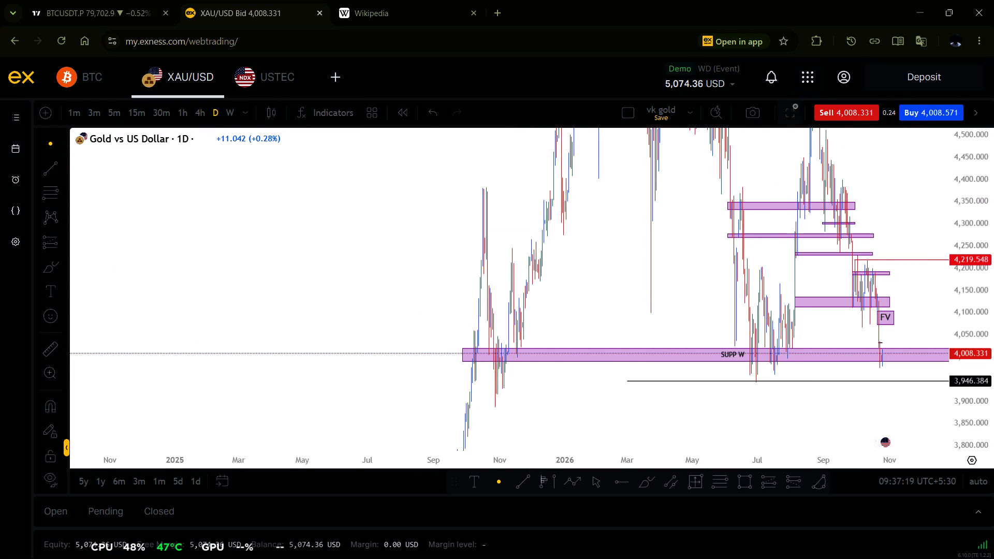
pyautogui.scroll(6, 820, 359)
pyautogui.doubleClick(993, 320)
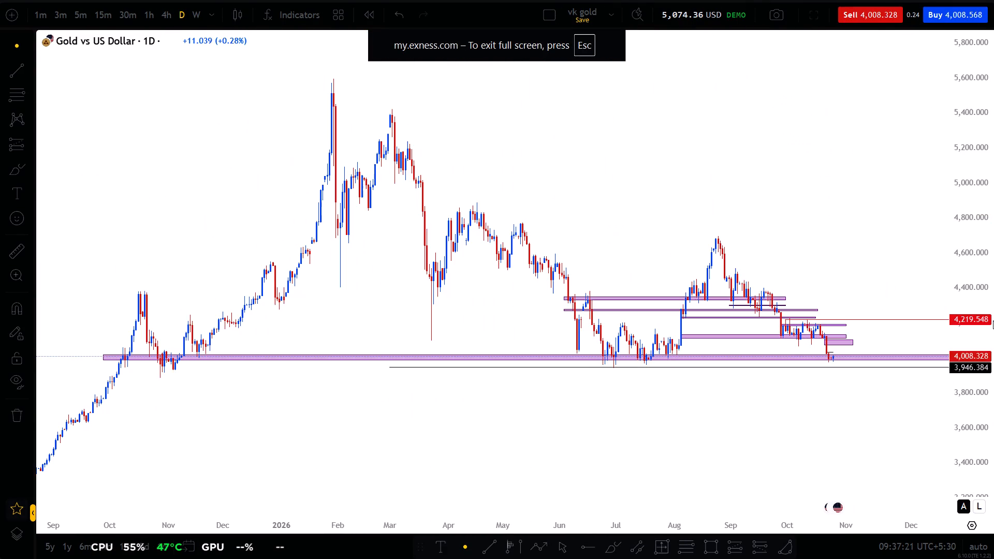
pyautogui.scroll(-2, 993, 320)
pyautogui.scroll(7, 993, 320)
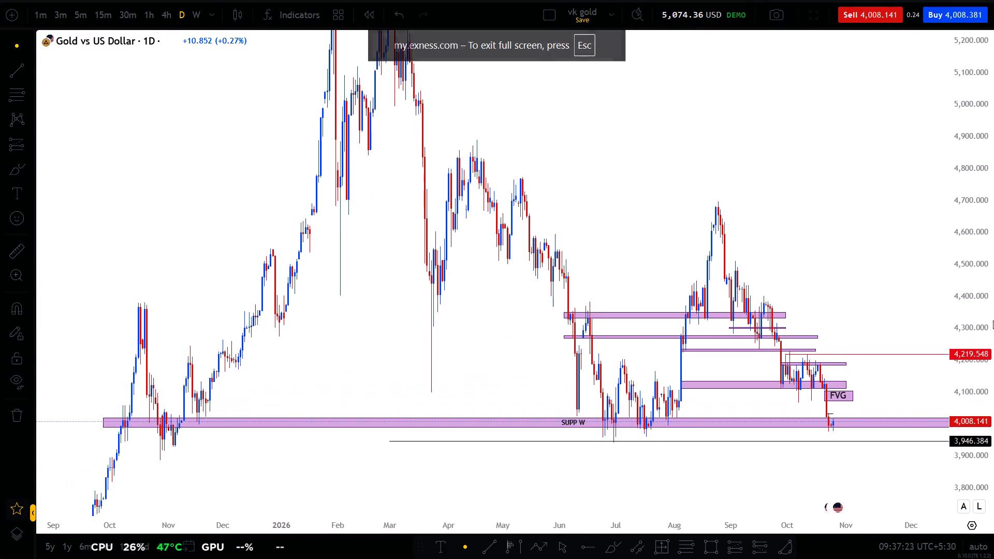
pyautogui.scroll(2, 835, 335)
pyautogui.scroll(-1, 835, 335)
pyautogui.scroll(-4, 993, 420)
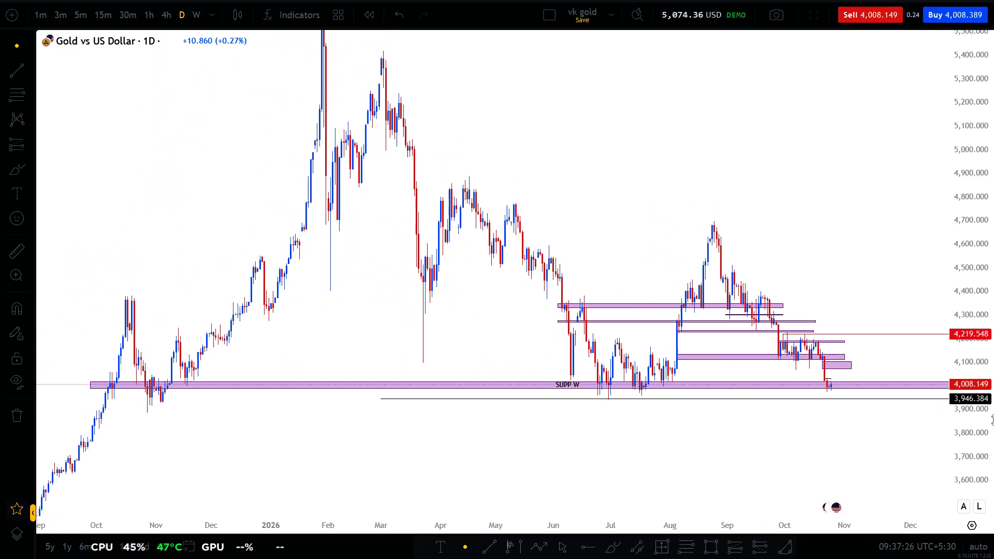
pyautogui.scroll(4, 993, 420)
pyautogui.scroll(3, 949, 420)
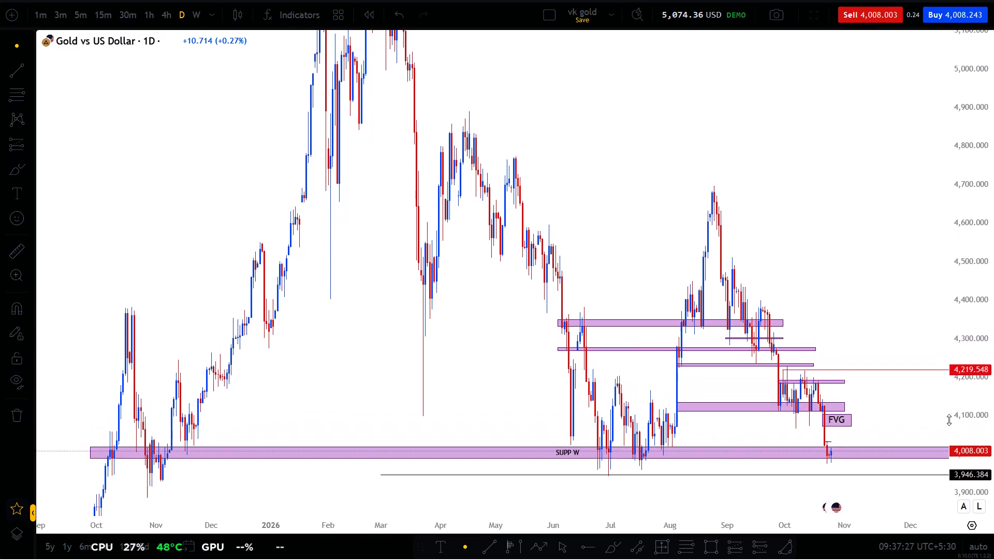
pyautogui.scroll(-4, 949, 420)
pyautogui.scroll(-3, 802, 463)
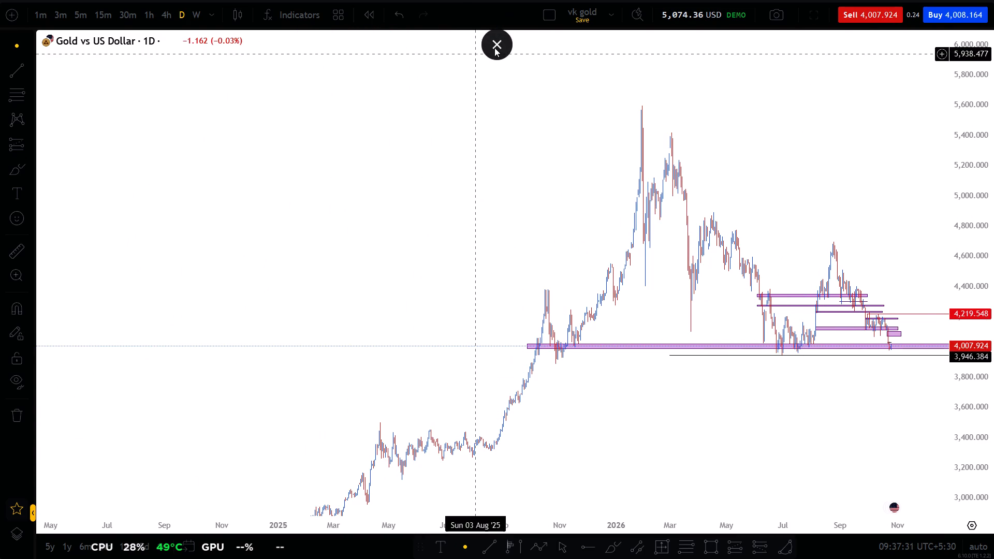
pyautogui.click(497, 47)
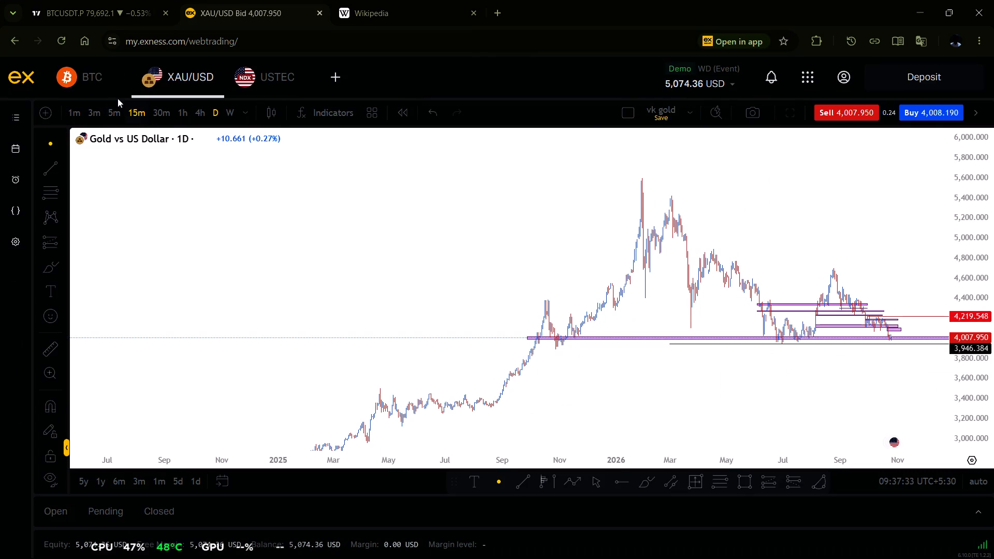
# Open the BTC chart in full screen and examine daily price around the FVG, SUPP and $$ zones.
pyautogui.click(112, 92)
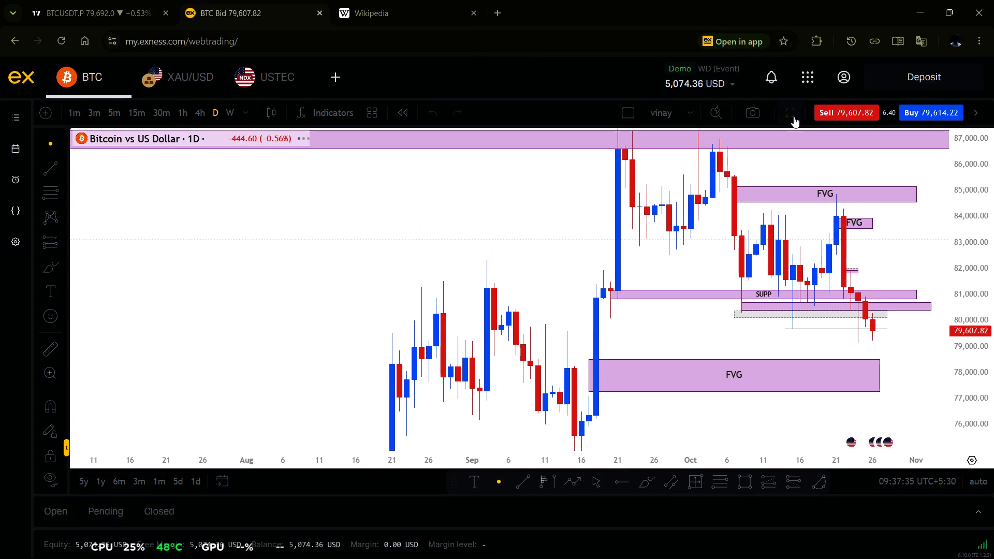
pyautogui.click(794, 116)
pyautogui.doubleClick(993, 211)
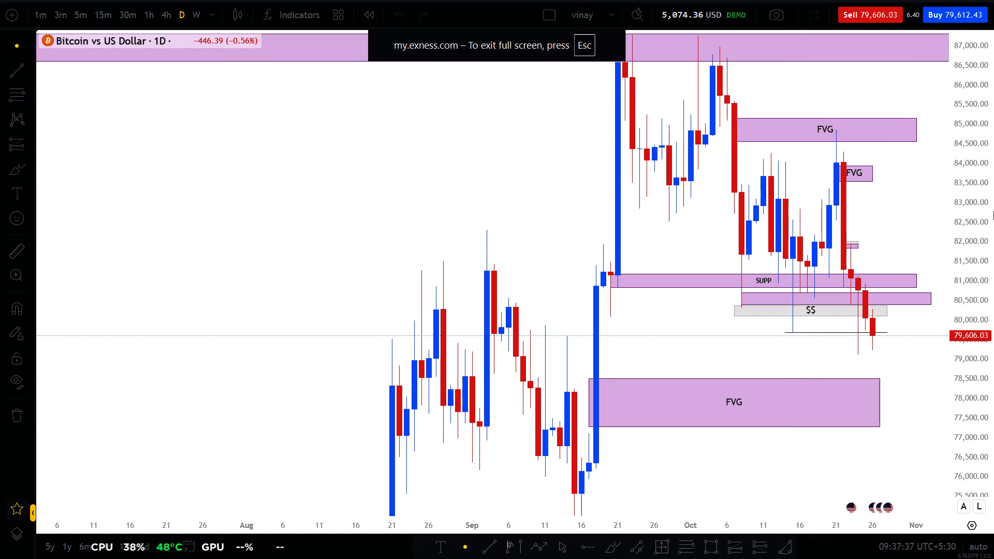
pyautogui.scroll(-1, 993, 211)
pyautogui.scroll(2, 993, 211)
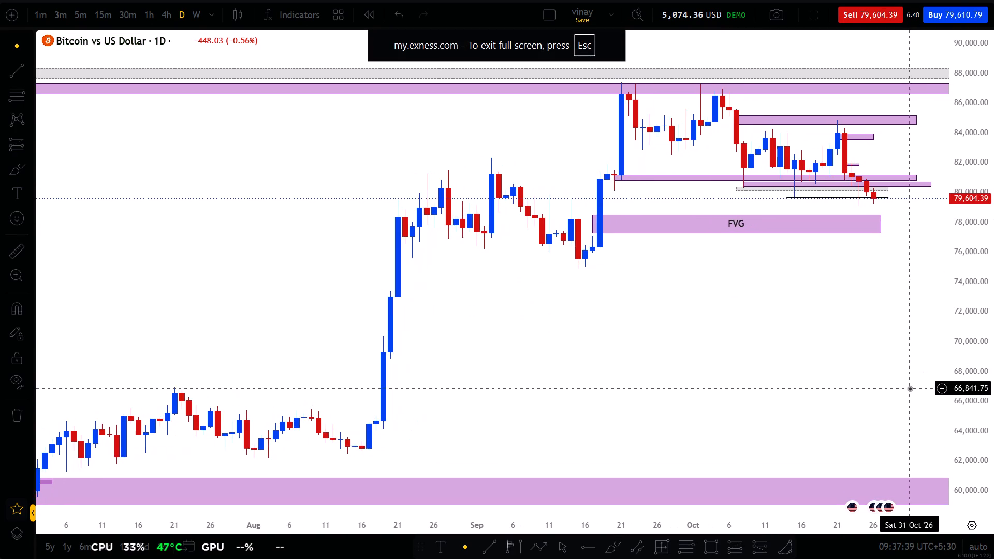
pyautogui.moveTo(895, 333); pyautogui.dragTo(617, 388)
pyautogui.scroll(-1, 617, 388)
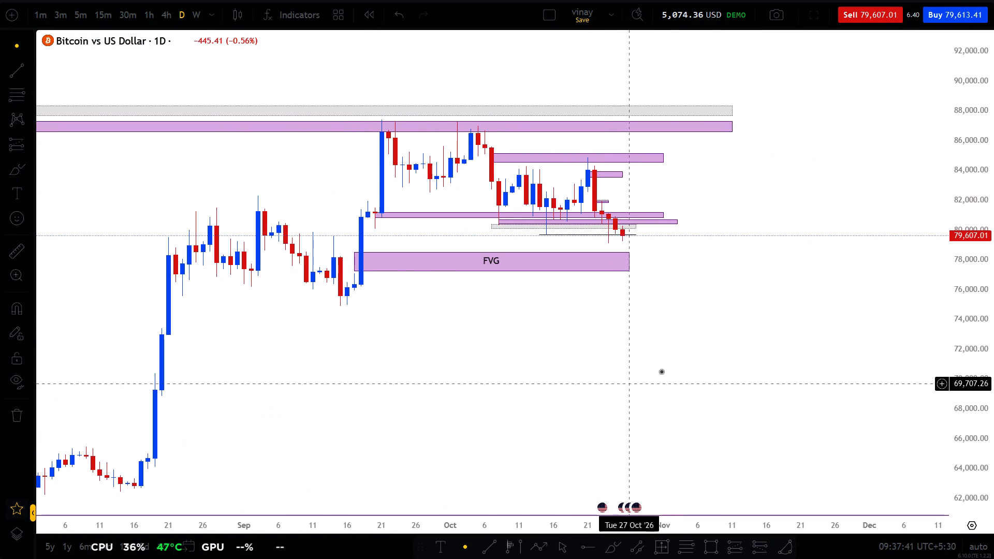
pyautogui.moveTo(721, 334); pyautogui.dragTo(721, 369)
pyautogui.scroll(4, 993, 318)
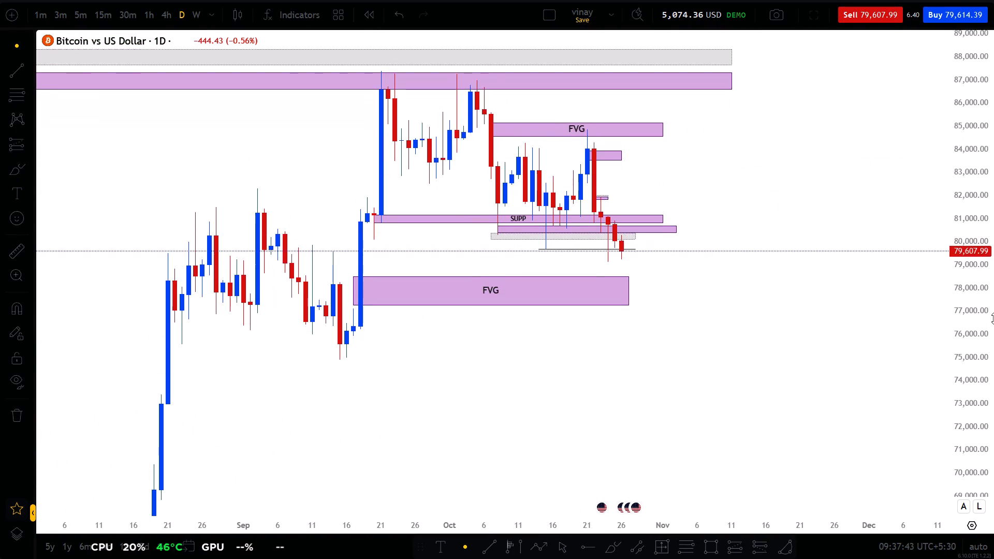
pyautogui.scroll(-1, 993, 318)
pyautogui.moveTo(922, 313); pyautogui.dragTo(904, 379)
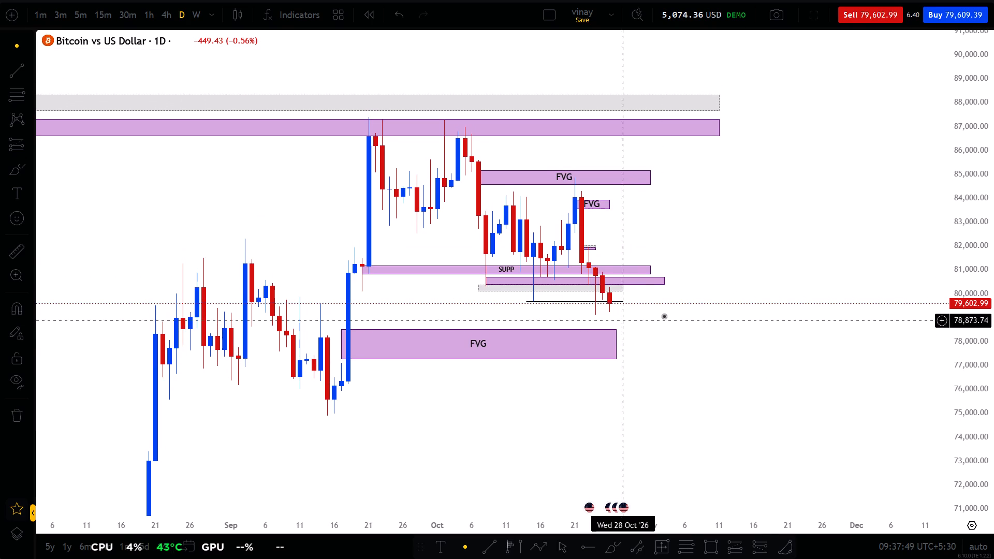
pyautogui.moveTo(733, 314); pyautogui.dragTo(749, 332)
pyautogui.scroll(1, 749, 332)
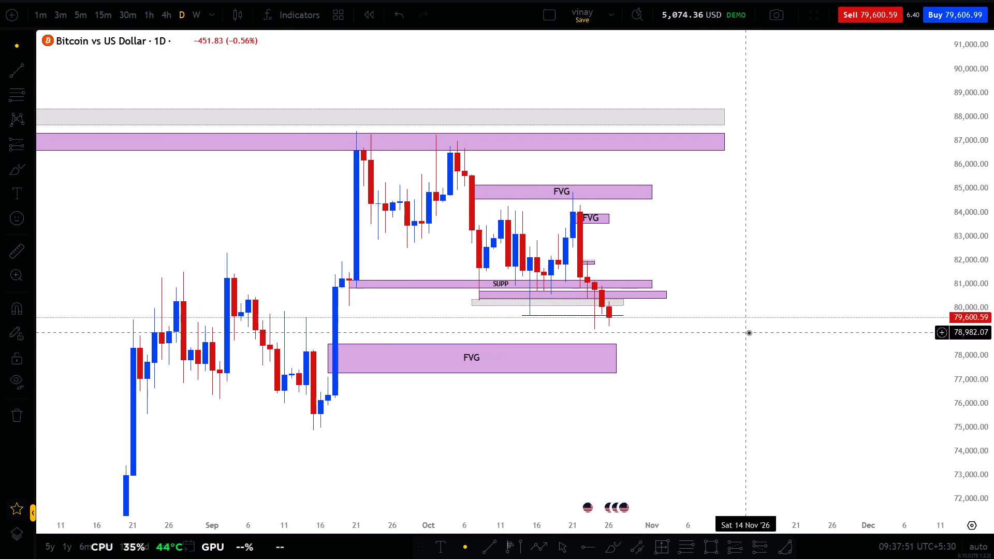
# Delete the thin grey zone just above 80,000, below the SUPP zones on the daily BTC chart.
pyautogui.scroll(1, 749, 332)
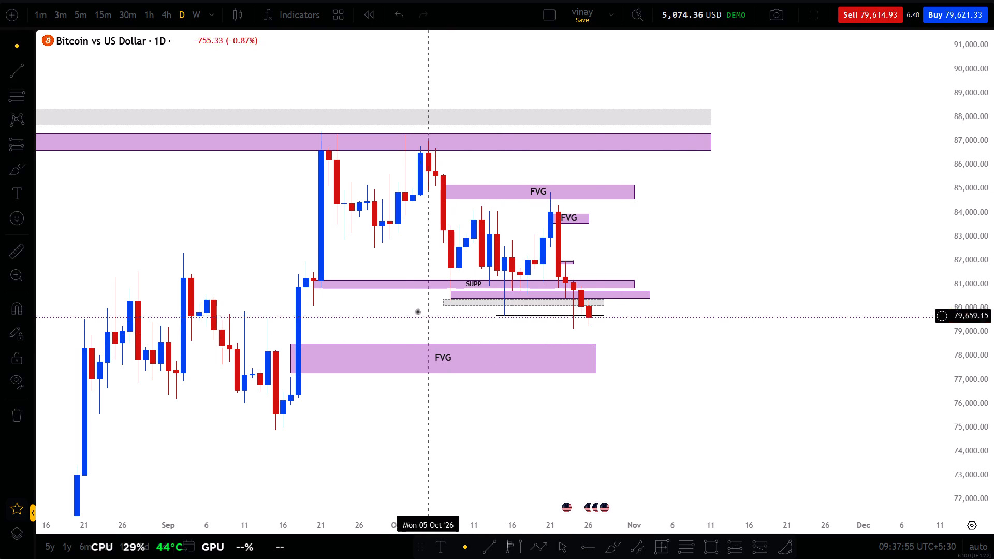
pyautogui.click(444, 307)
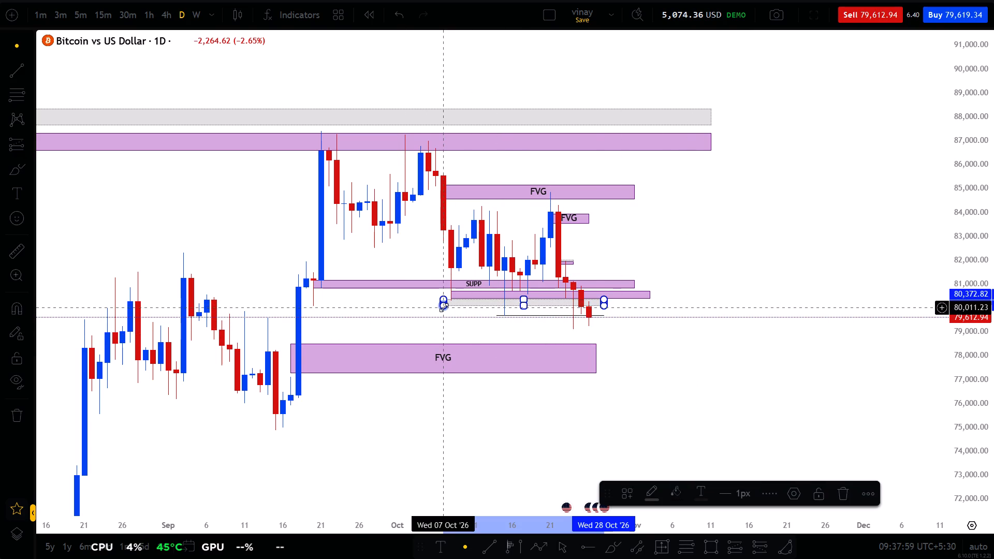
pyautogui.press('Delete')
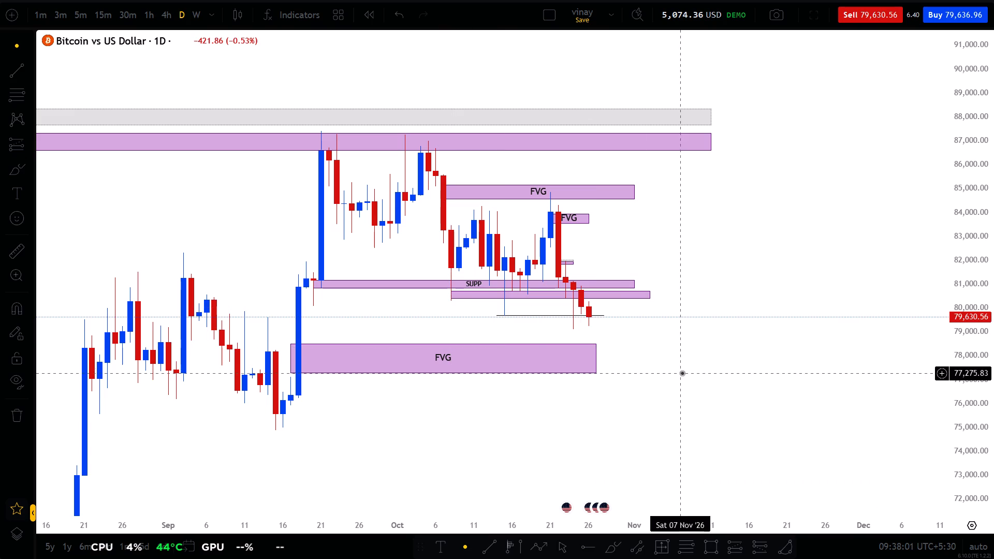
# Switch the BTC chart to the 4-hour timeframe and examine price around the FVG and SUPP zones.
pyautogui.click(162, 20)
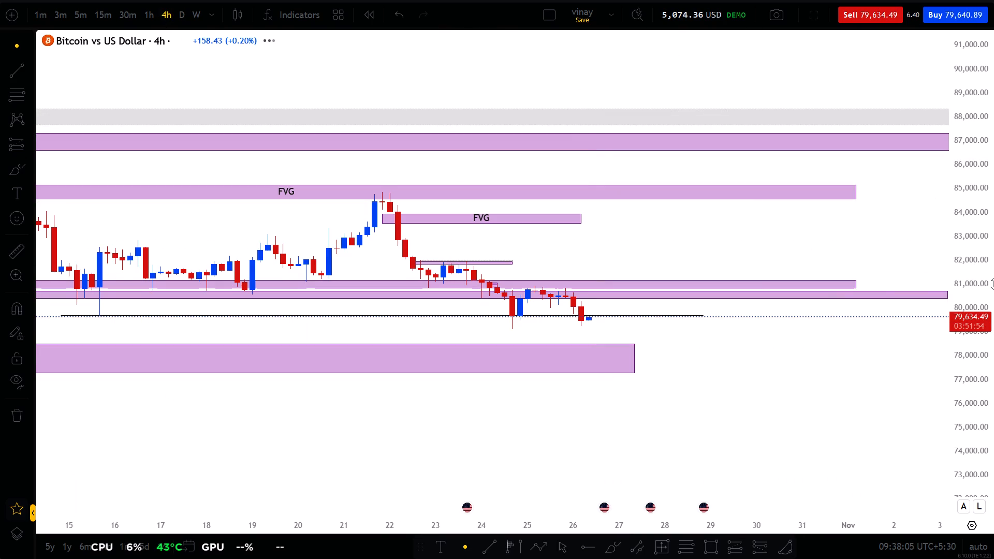
pyautogui.scroll(6, 993, 284)
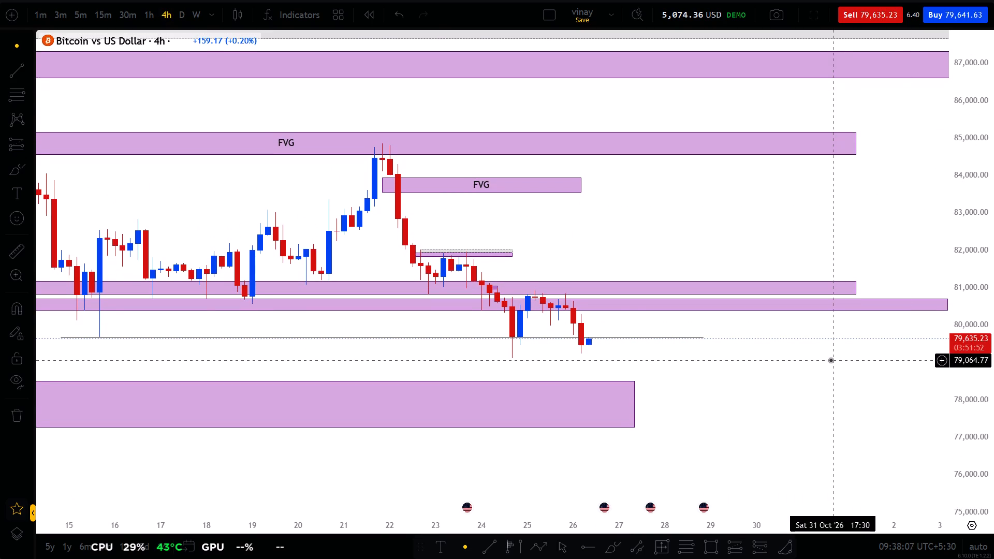
pyautogui.scroll(-2, 830, 360)
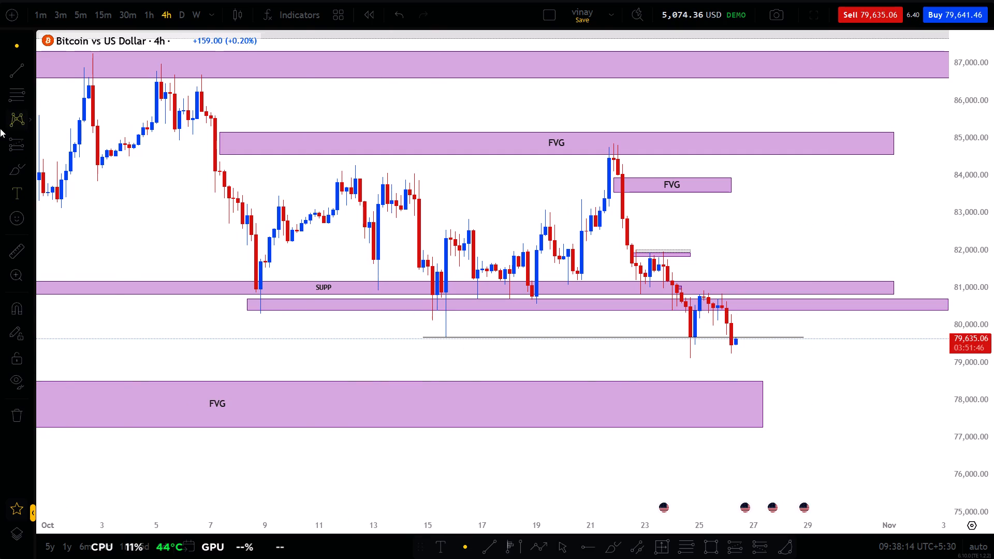
# Switch the BTC chart to the 1-hour timeframe and examine recent price between the upper FVG zones and the lower purple zone.
pyautogui.click(156, 15)
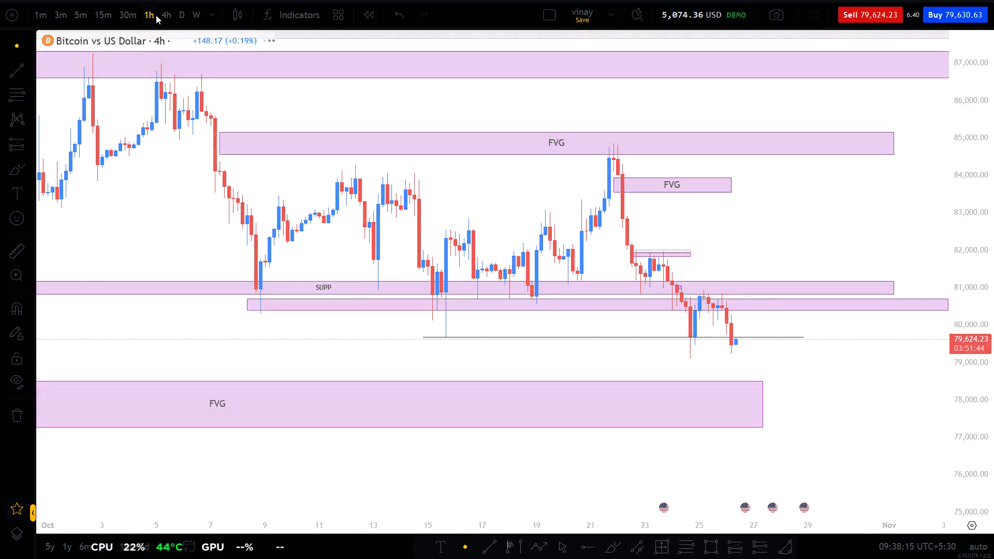
pyautogui.scroll(2, 993, 337)
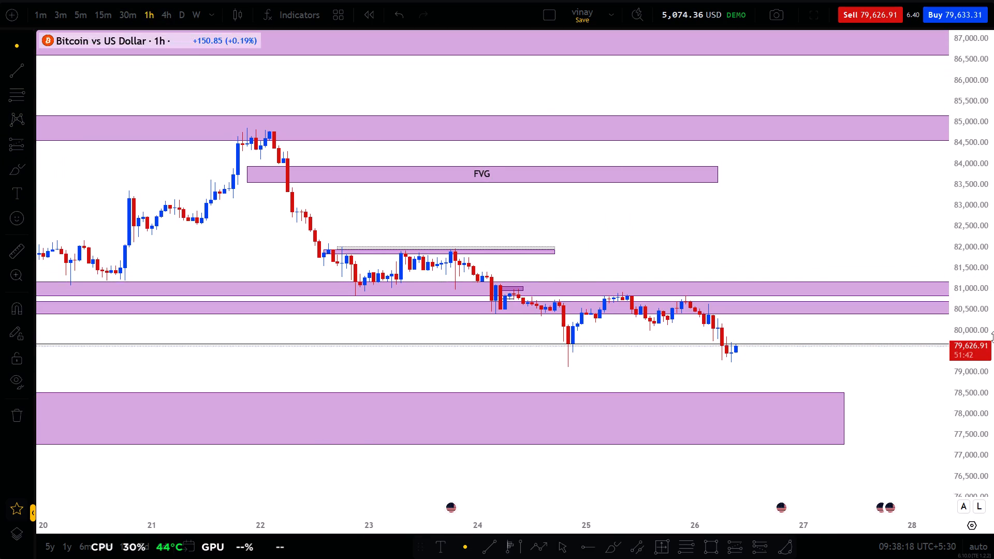
pyautogui.scroll(1, 993, 337)
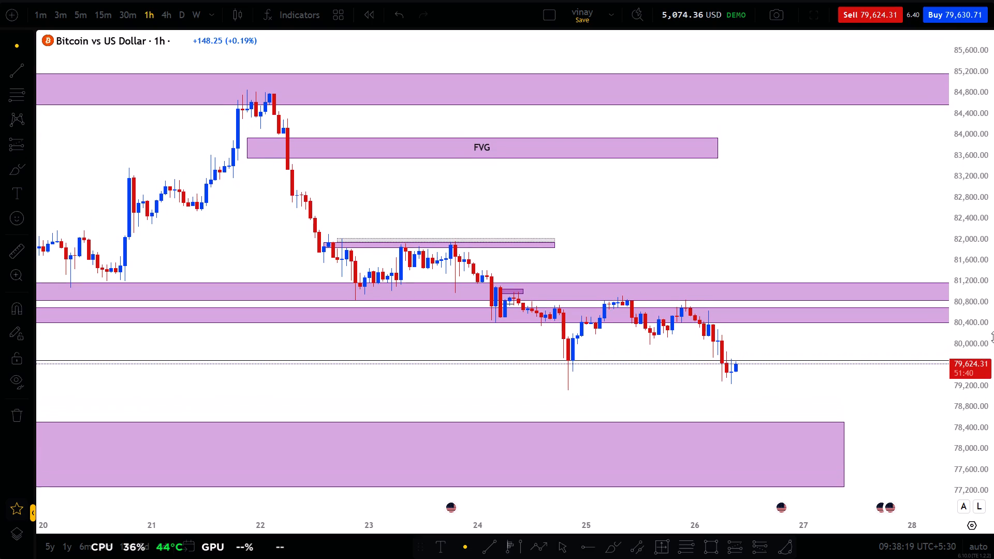
pyautogui.scroll(3, 993, 337)
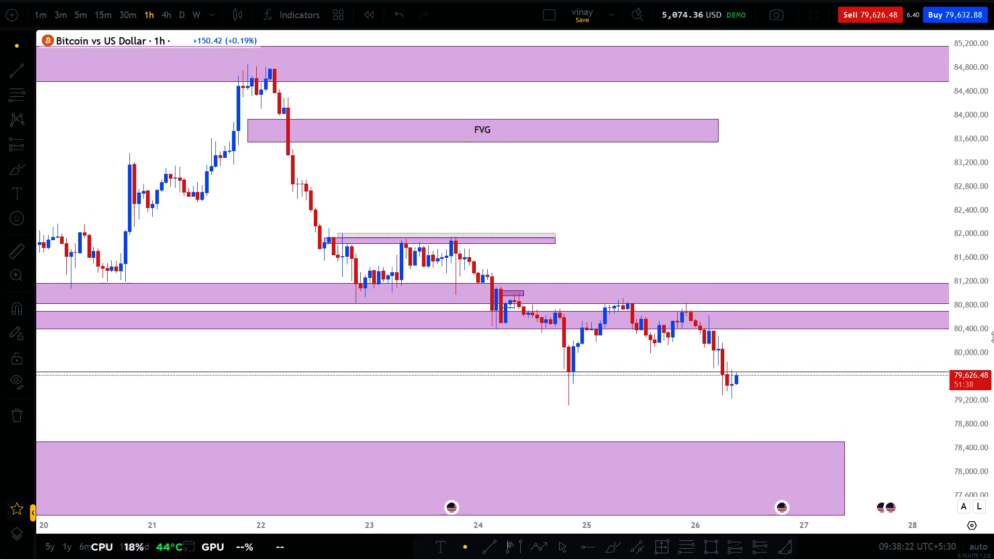
pyautogui.scroll(1, 993, 337)
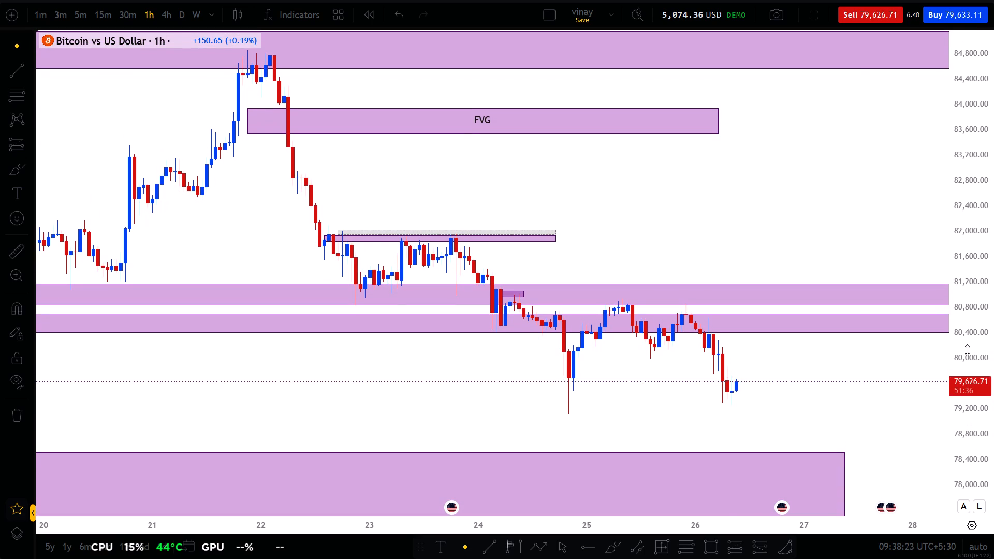
pyautogui.scroll(-2, 762, 429)
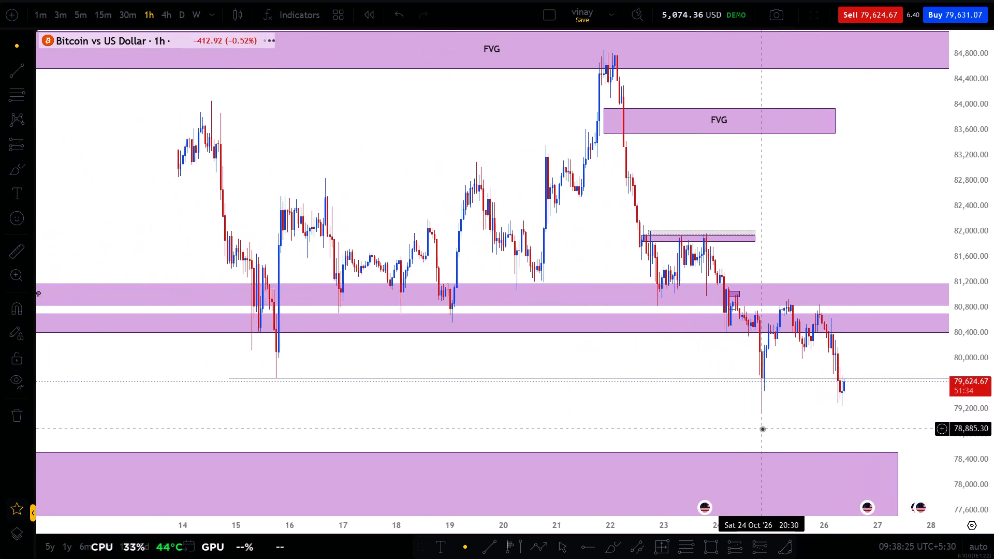
pyautogui.scroll(2, 762, 429)
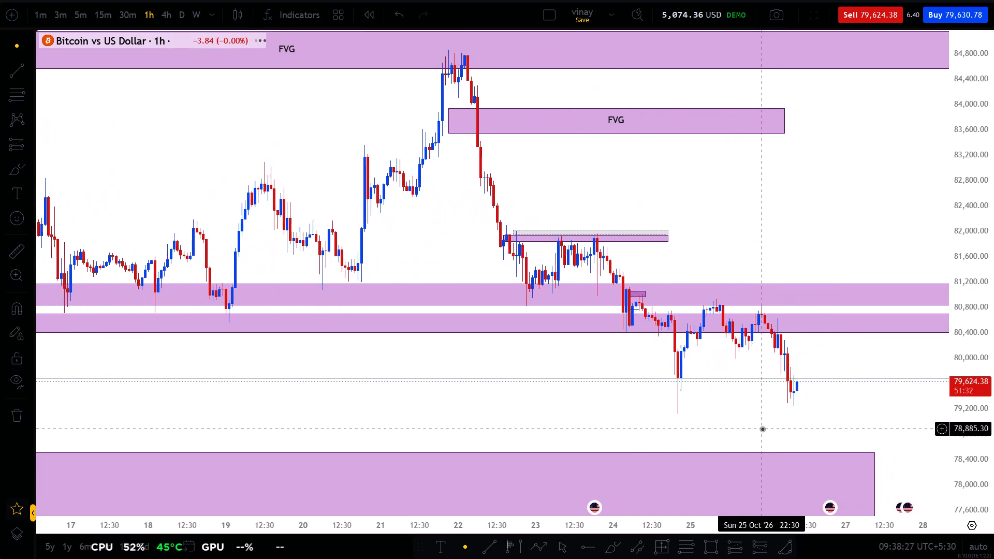
pyautogui.scroll(1, 762, 429)
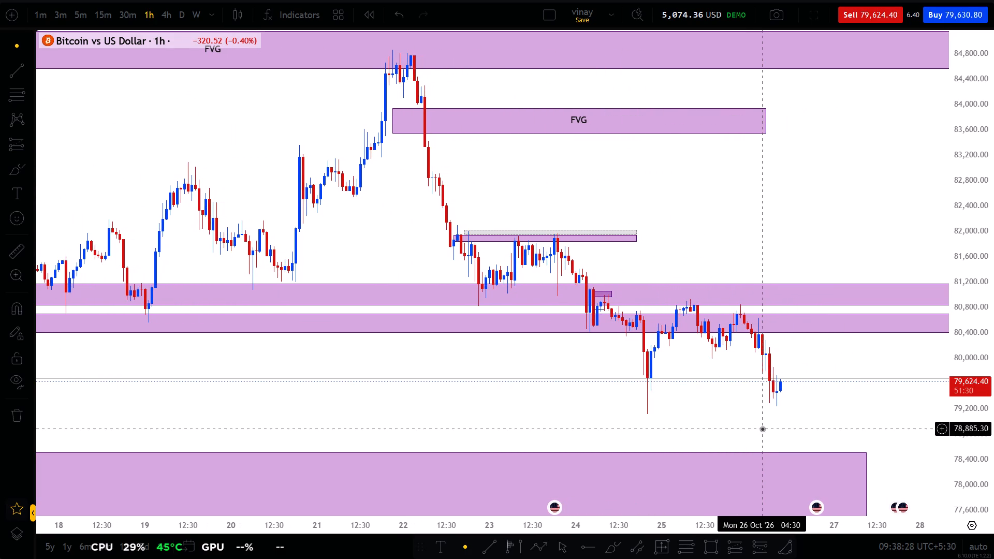
pyautogui.scroll(2, 762, 429)
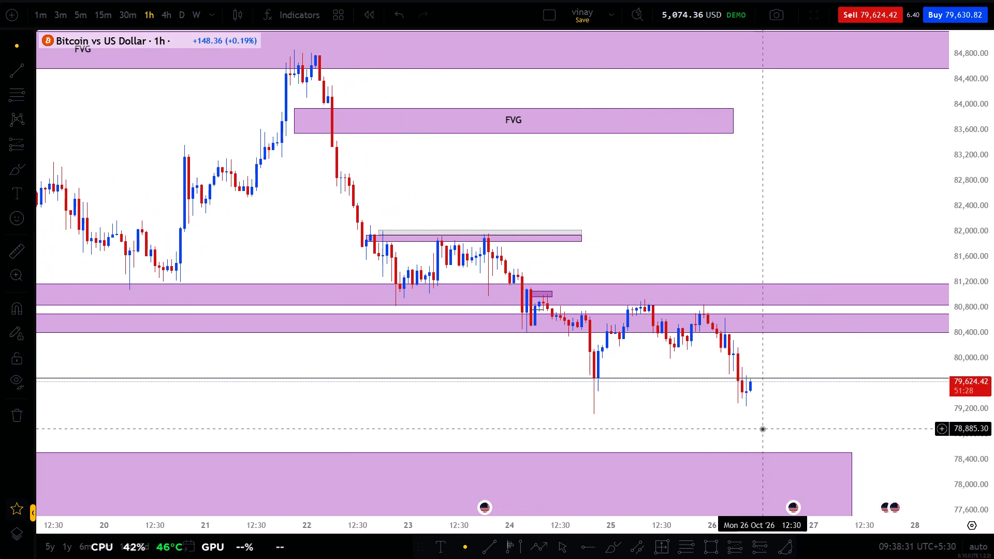
# Save the chart layout.
pyautogui.click(579, 24)
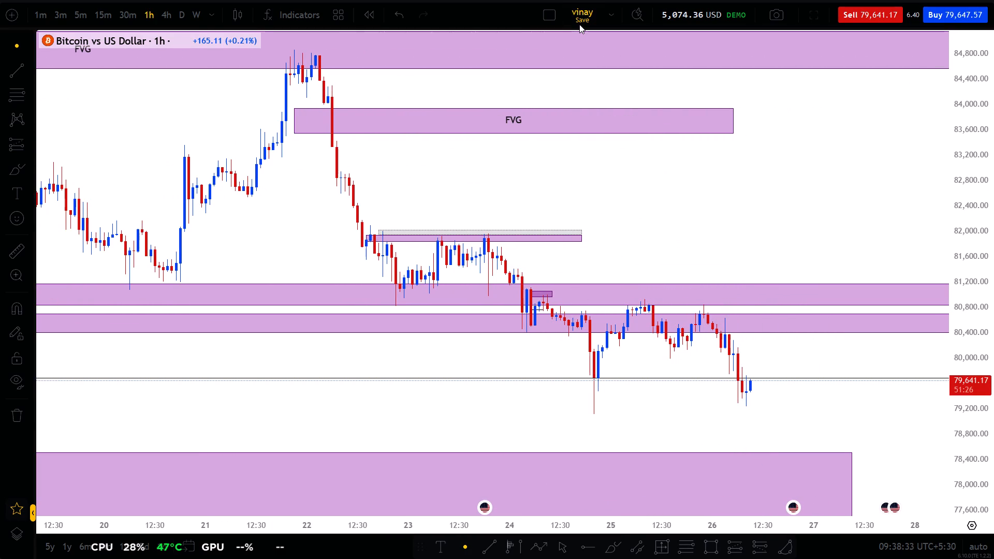
# Delete the thin grey zone near 82,000 and the small purple zone near 81,000 on the 1-hour BTC chart.
pyautogui.click(583, 232)
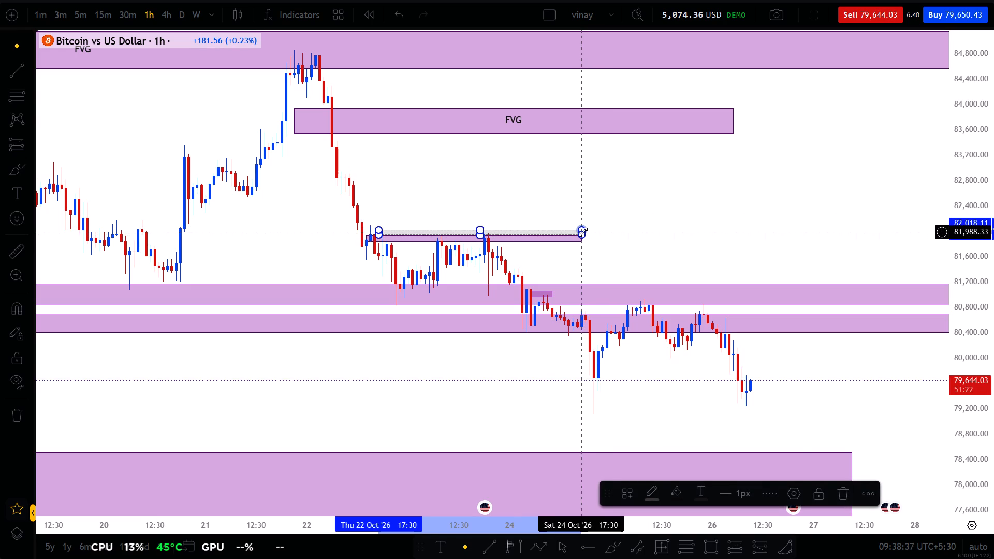
pyautogui.press('Delete')
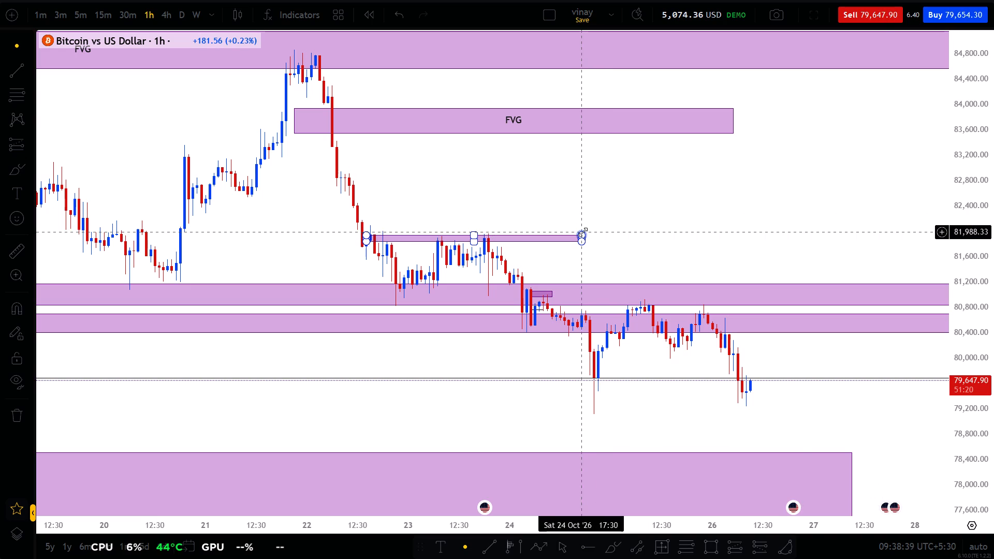
pyautogui.moveTo(659, 257); pyautogui.dragTo(673, 258)
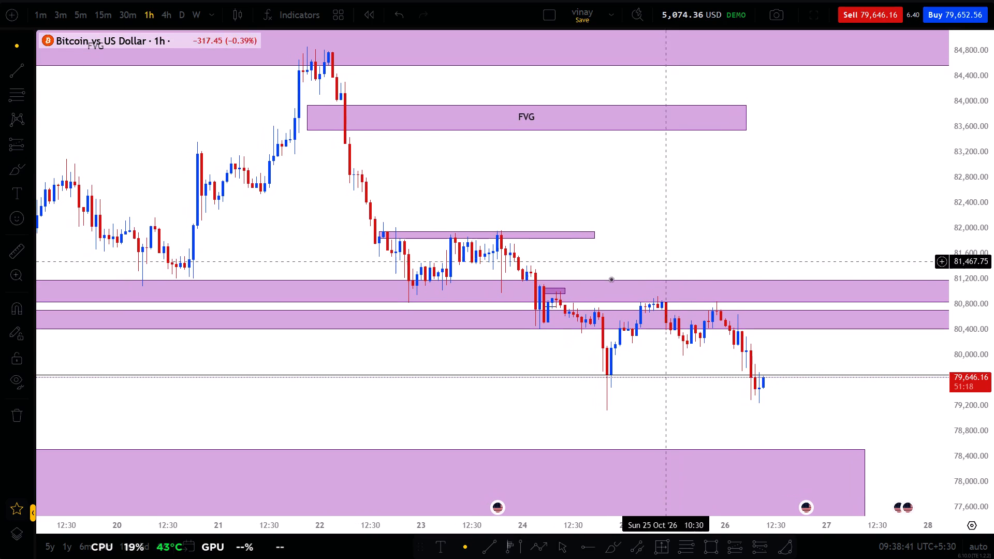
pyautogui.click(557, 285)
pyautogui.press('Delete')
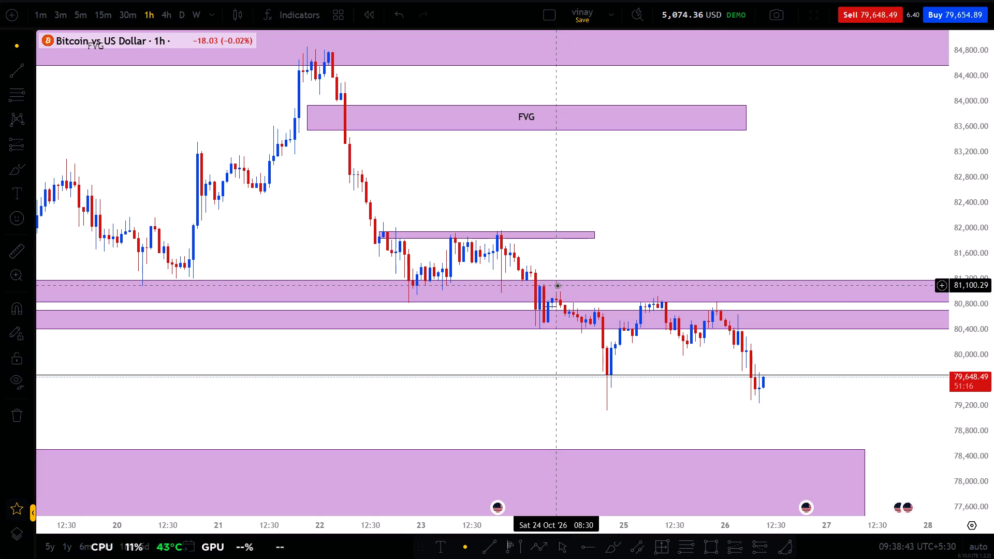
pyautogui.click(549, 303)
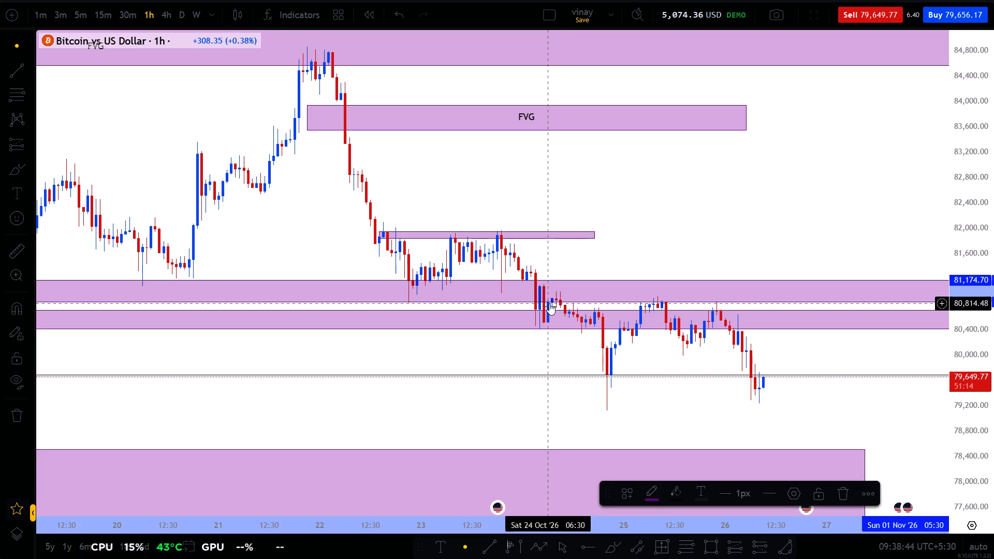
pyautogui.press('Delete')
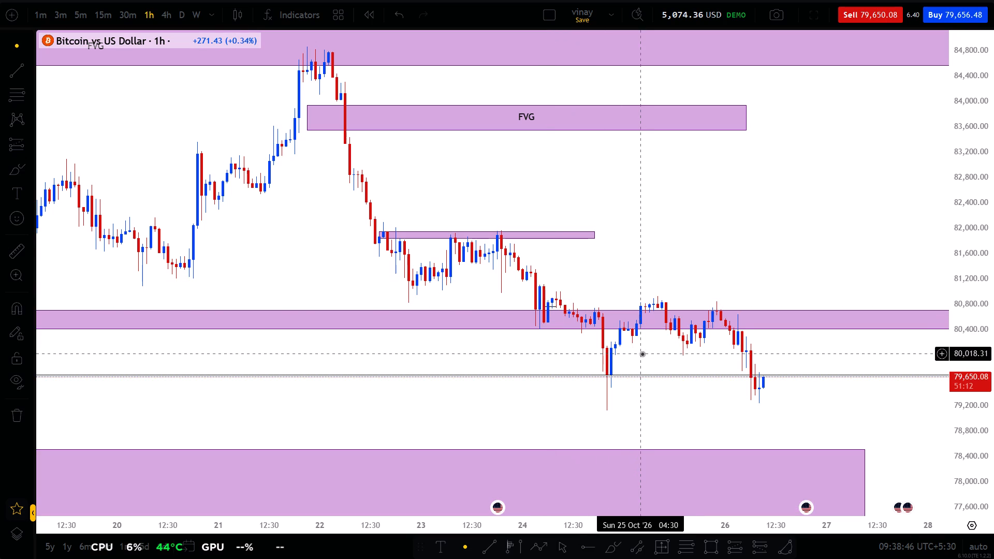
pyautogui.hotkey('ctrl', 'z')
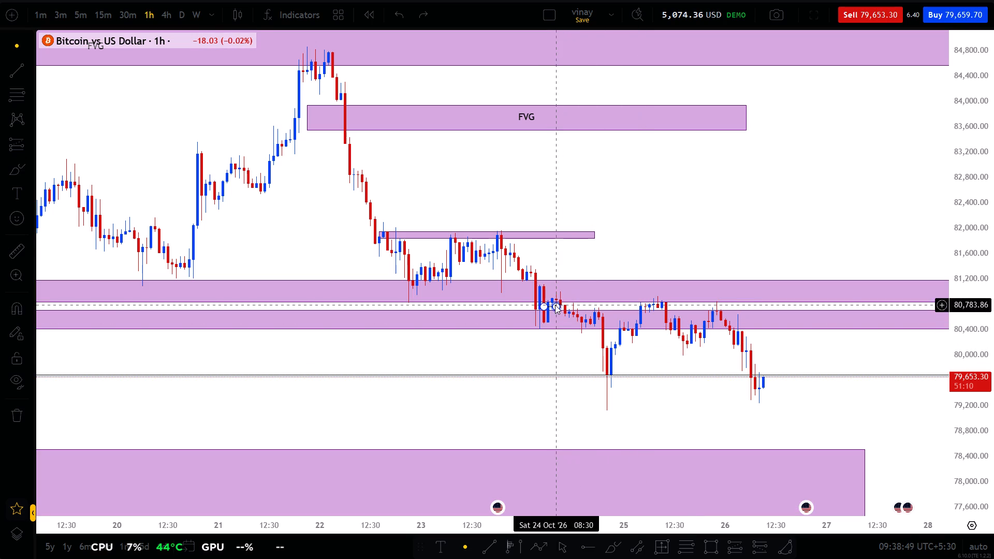
# Delete the small leftover drawing near 80,780 at 24 October, between the two support zones, and save the chart layout.
pyautogui.click(555, 305)
pyautogui.press('Delete')
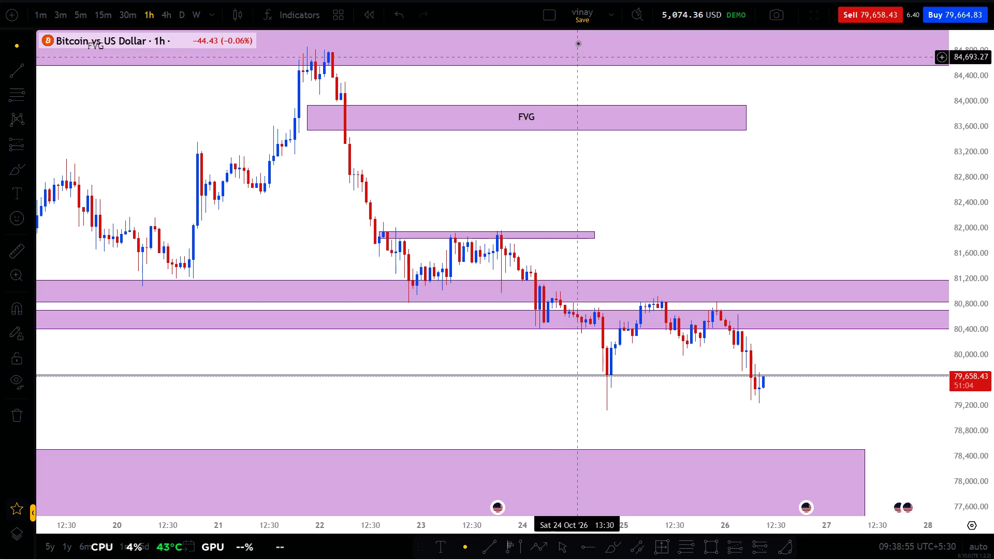
pyautogui.click(585, 25)
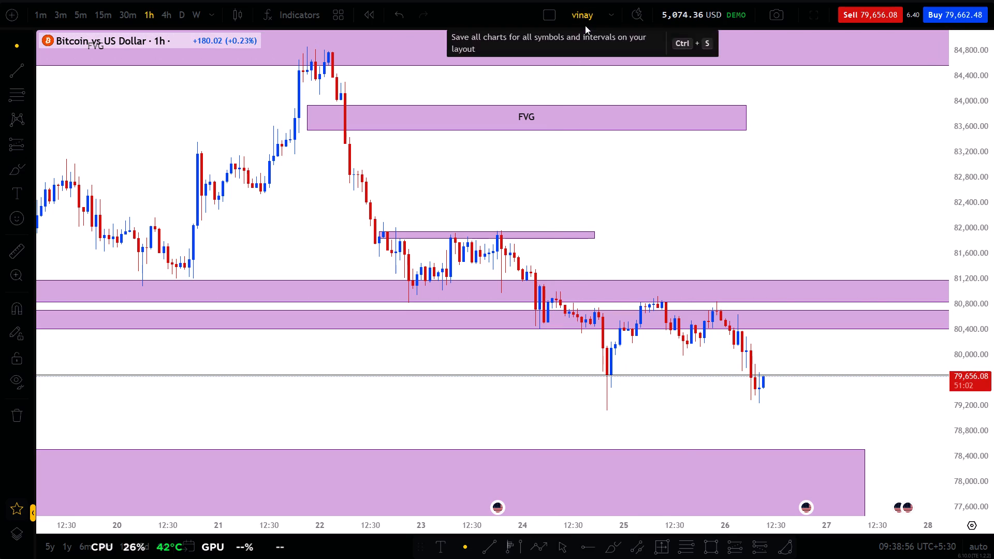
# Examine the cleaned 1-hour BTC chart around the horizontal line near 79,650 and the surrounding support and FVG zones.
pyautogui.moveTo(686, 199); pyautogui.dragTo(653, 168)
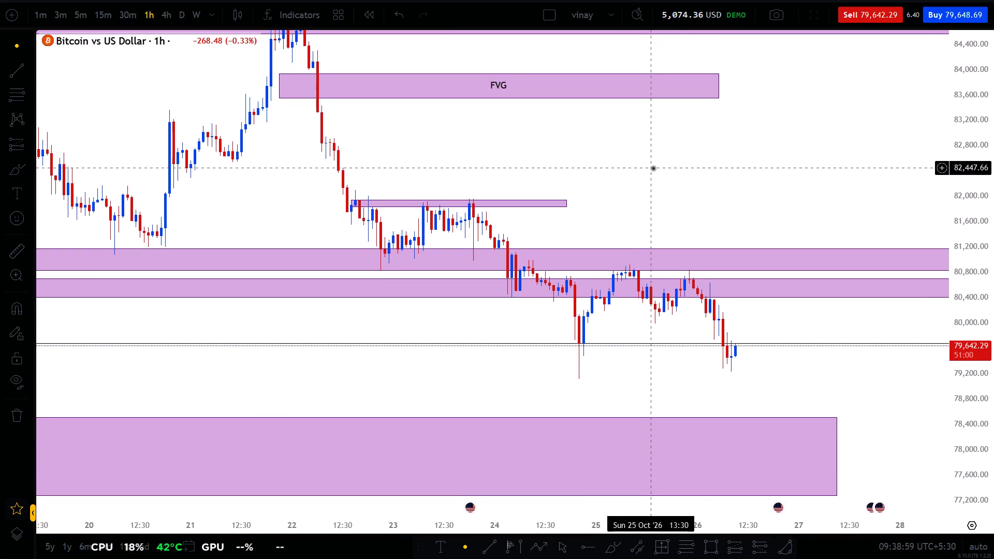
pyautogui.moveTo(654, 171); pyautogui.dragTo(645, 164)
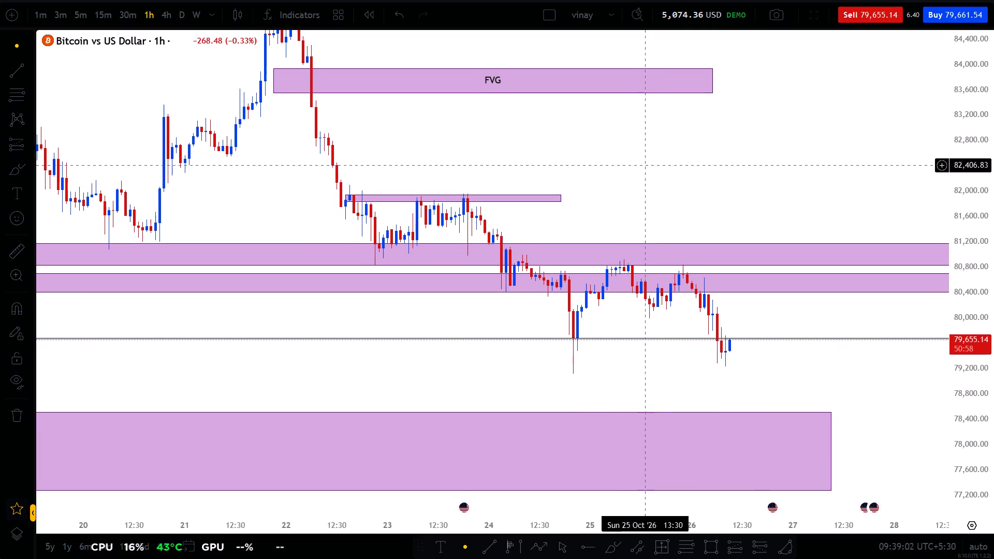
pyautogui.moveTo(645, 164); pyautogui.dragTo(647, 154)
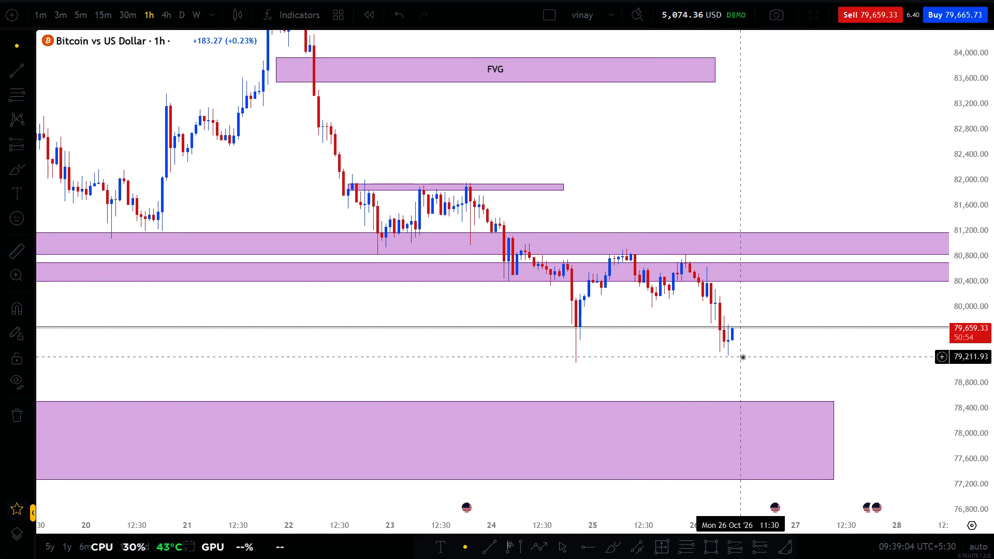
pyautogui.scroll(-3, 742, 357)
pyautogui.scroll(3, 742, 357)
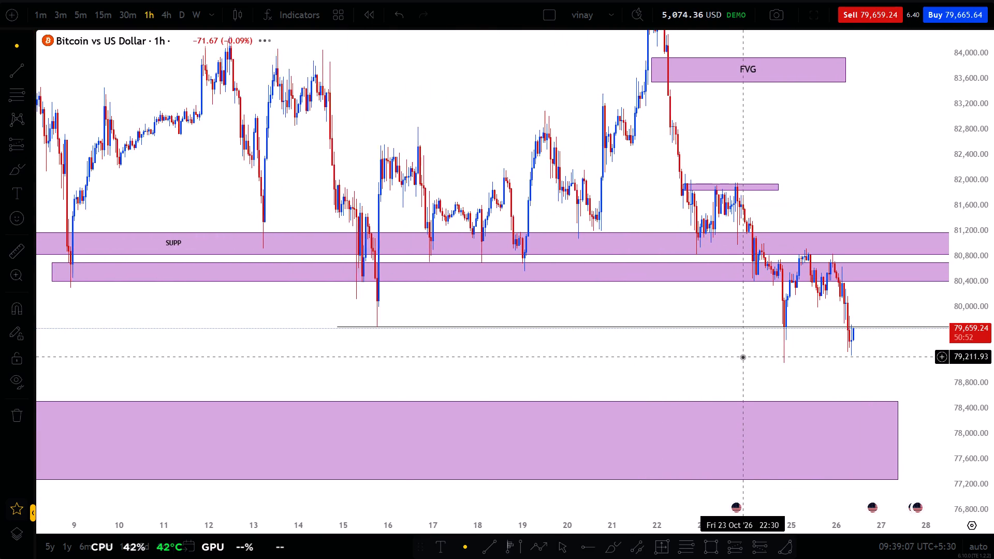
pyautogui.scroll(5, 742, 357)
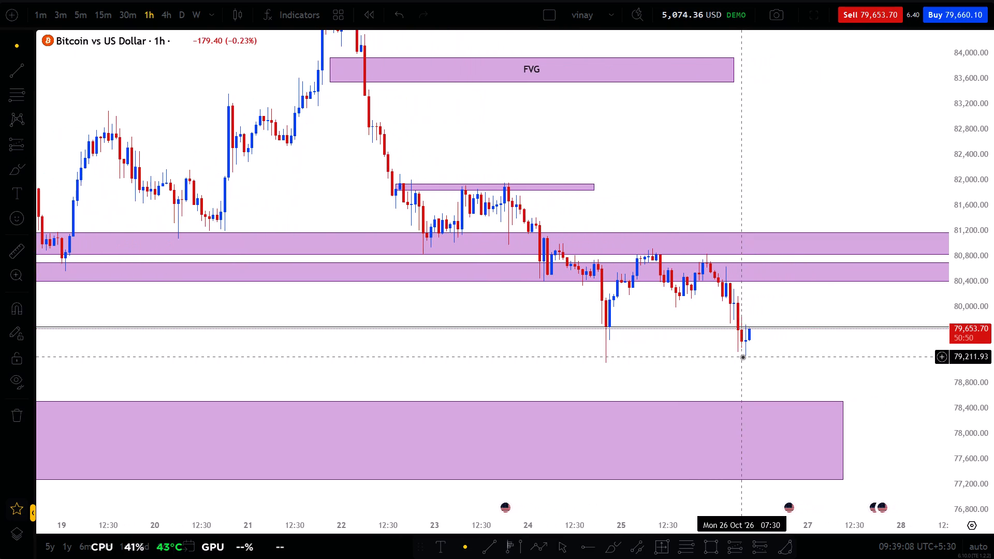
pyautogui.scroll(1, 742, 357)
pyautogui.moveTo(742, 357); pyautogui.dragTo(650, 357)
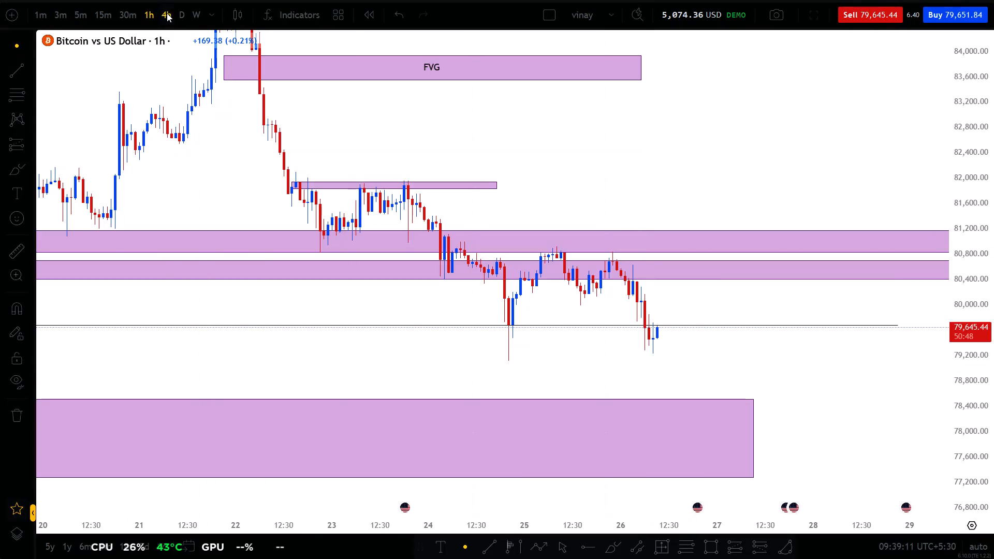
# Switch the BTC chart to the 4-hour timeframe and examine price around the SUPP zone, horizontal line and FVG zones.
pyautogui.click(167, 12)
pyautogui.scroll(2, 432, 231)
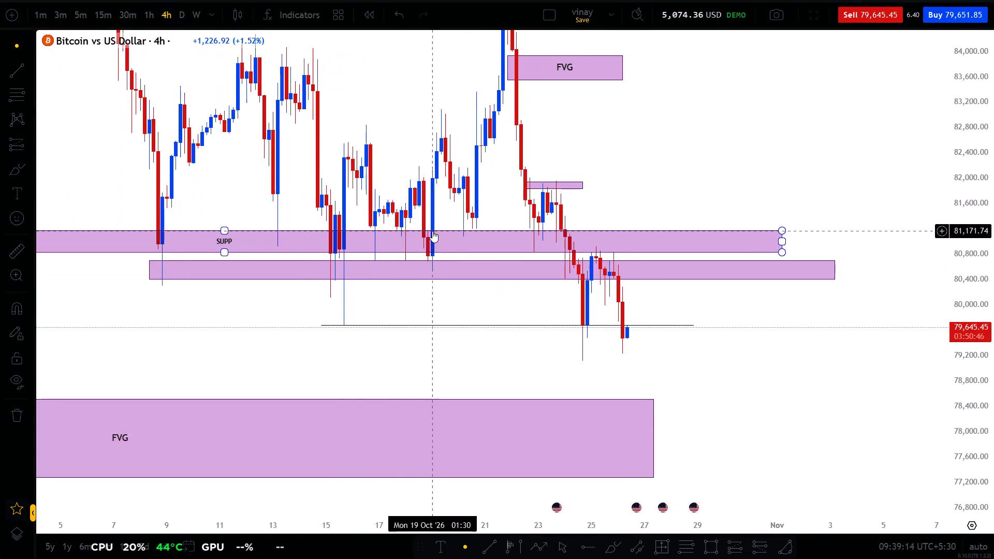
pyautogui.scroll(2, 432, 231)
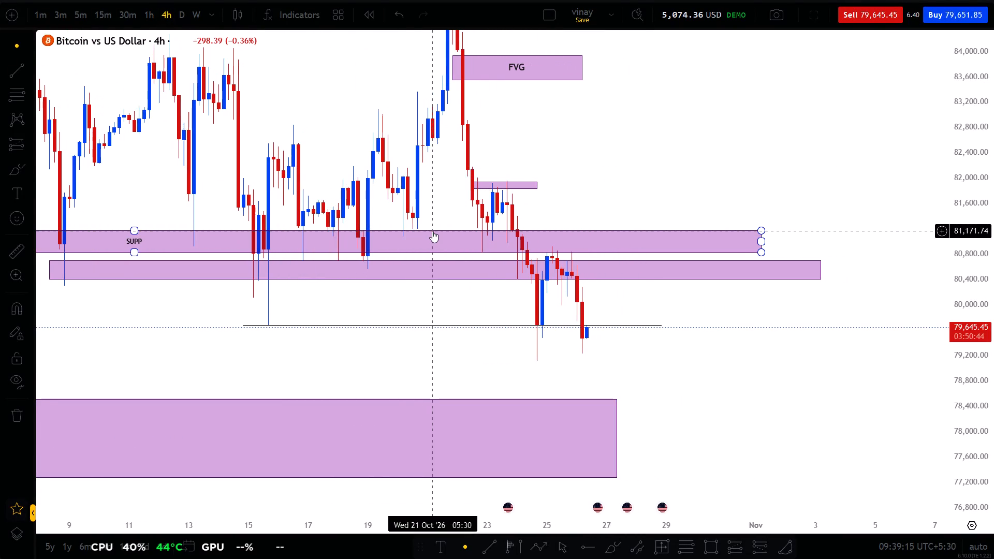
pyautogui.scroll(1, 432, 231)
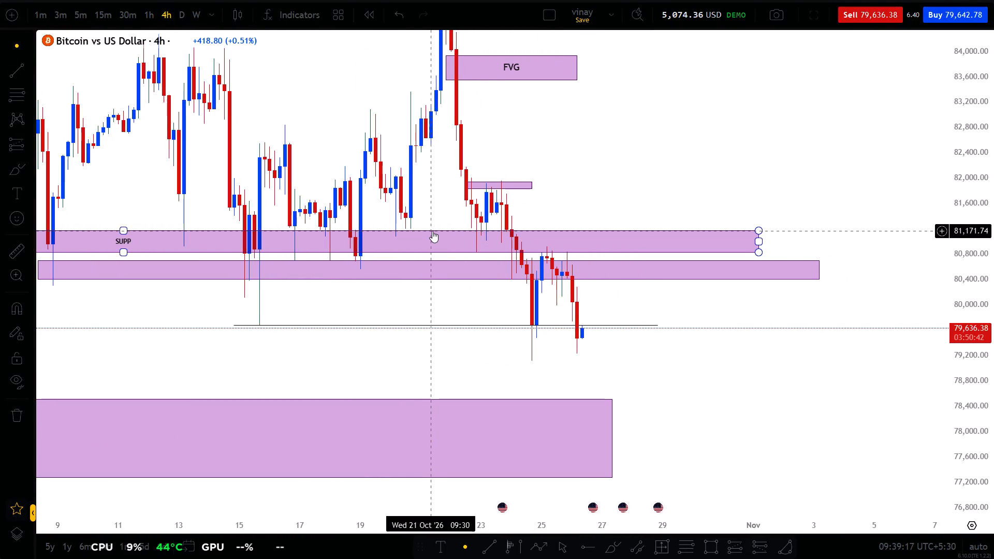
pyautogui.moveTo(431, 362); pyautogui.dragTo(470, 409)
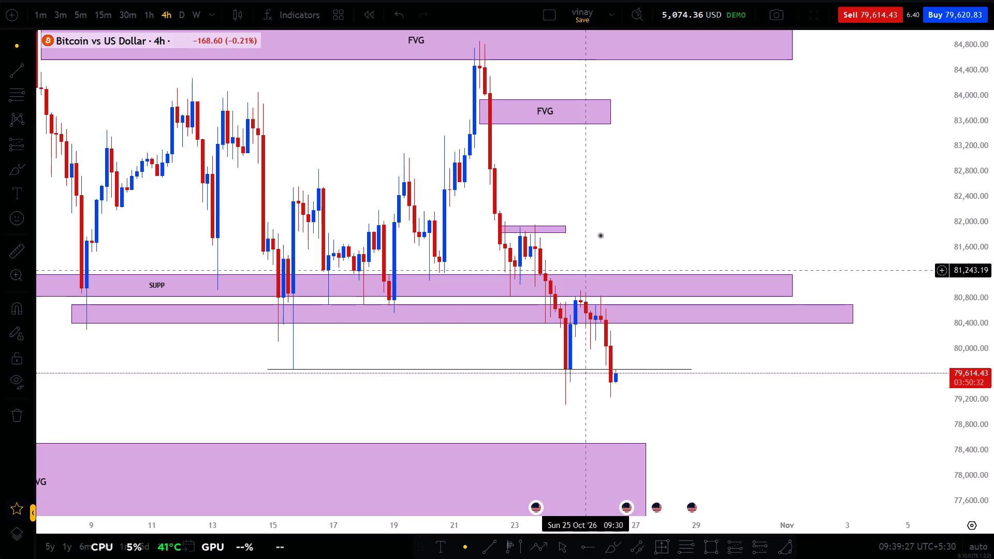
# Examine the 4-hour BTC chart around the horizontal line near 79,650, the support zones above it and the FVG zone below.
pyautogui.moveTo(605, 223); pyautogui.dragTo(621, 222)
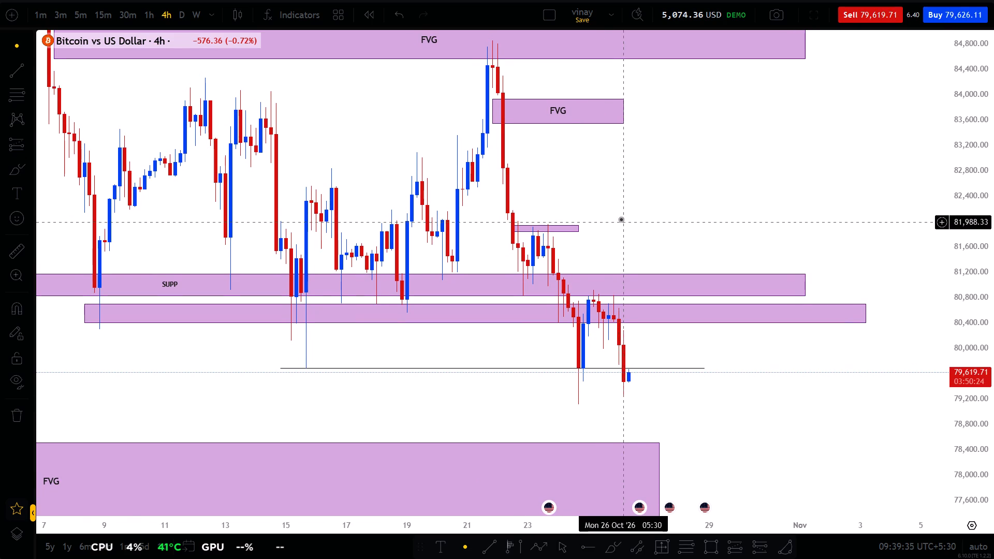
pyautogui.moveTo(622, 213); pyautogui.dragTo(610, 206)
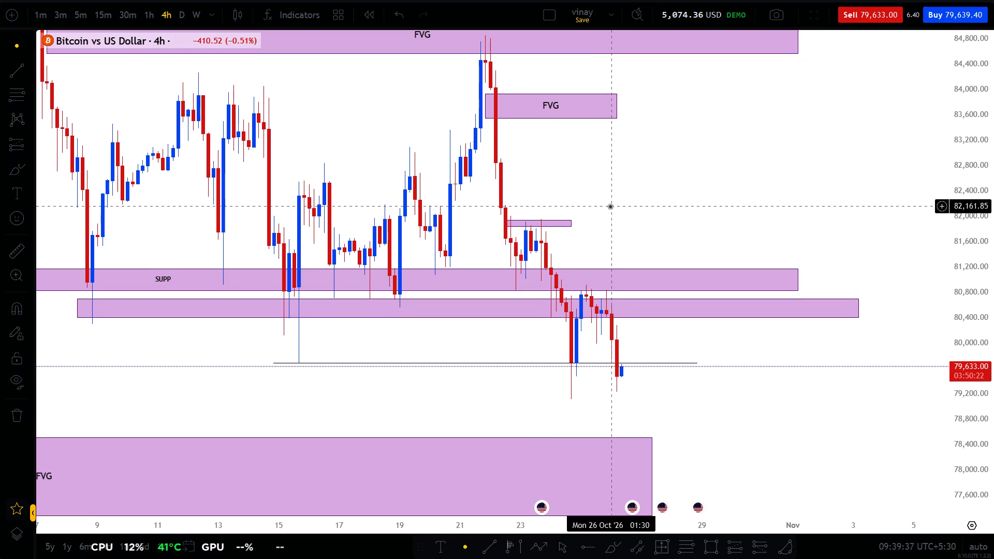
pyautogui.moveTo(638, 196); pyautogui.dragTo(635, 167)
pyautogui.click(635, 167)
pyautogui.scroll(-1, 635, 167)
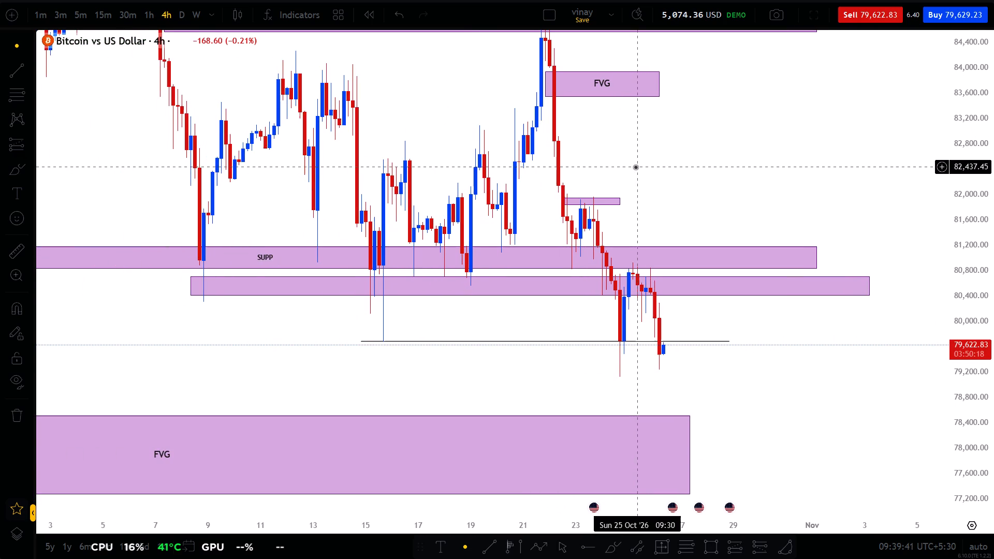
pyautogui.scroll(-1, 635, 167)
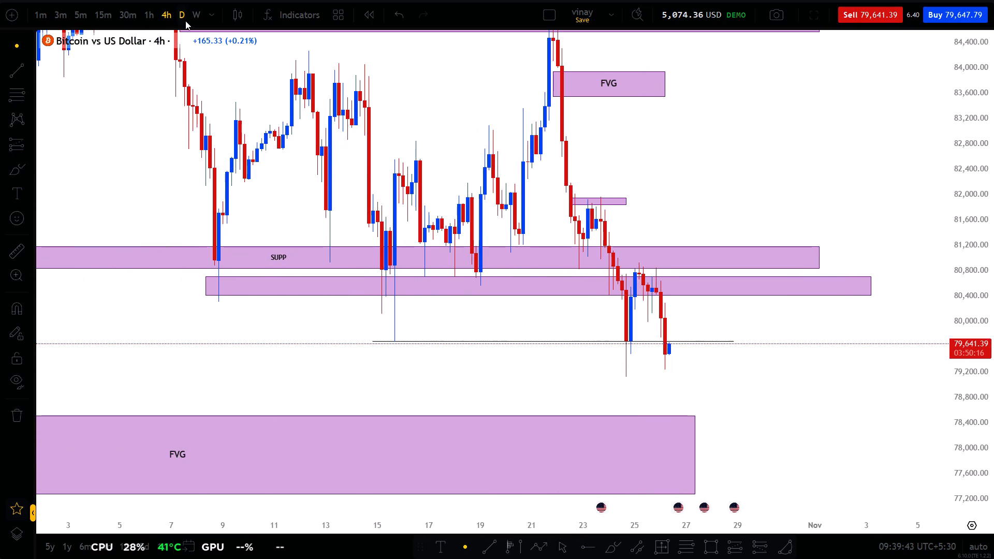
# Switch the BTC chart to the daily timeframe and examine price from August to October against the marked zones.
pyautogui.click(185, 21)
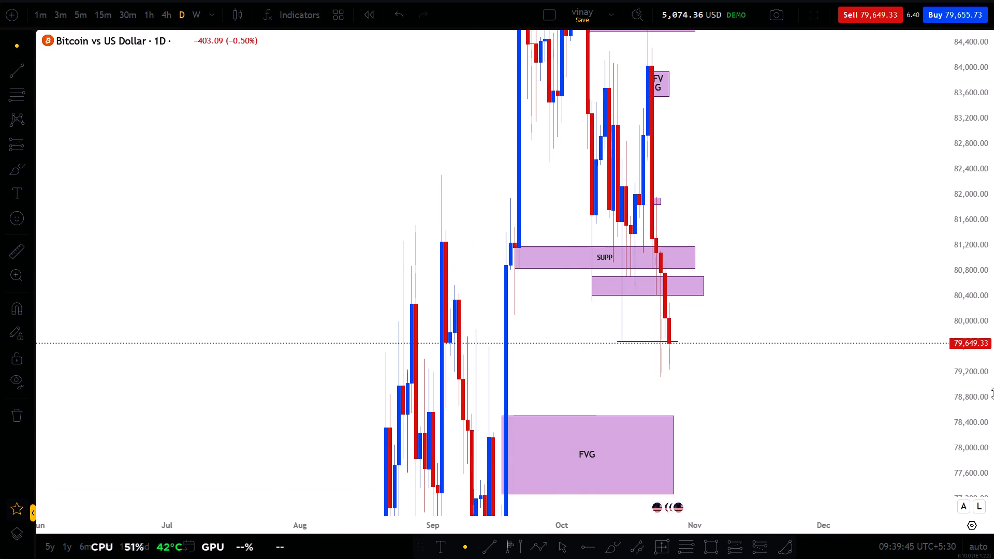
pyautogui.scroll(-8, 993, 393)
pyautogui.scroll(2, 883, 377)
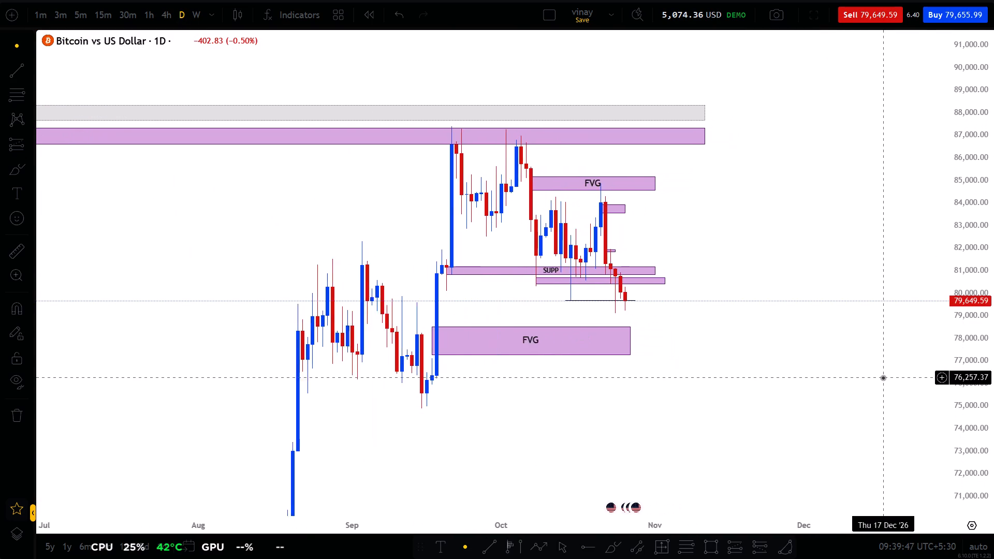
pyautogui.scroll(2, 883, 377)
pyautogui.moveTo(670, 398); pyautogui.dragTo(709, 410)
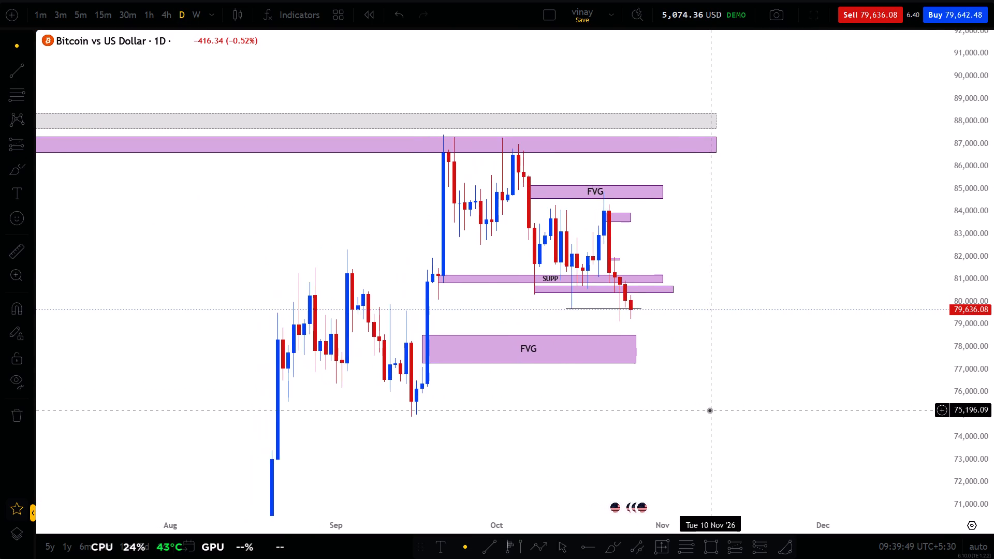
# Extend the end of the lower FVG zone near 78,000 to 1 November 2026, in line with the SUPP zone.
pyautogui.scroll(2, 709, 410)
pyautogui.moveTo(594, 348); pyautogui.dragTo(625, 347)
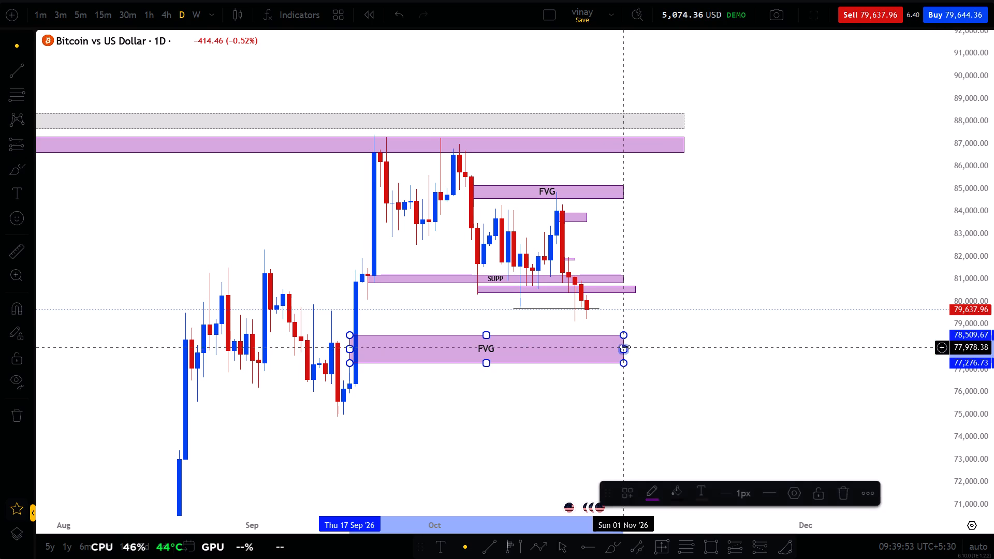
pyautogui.click(683, 365)
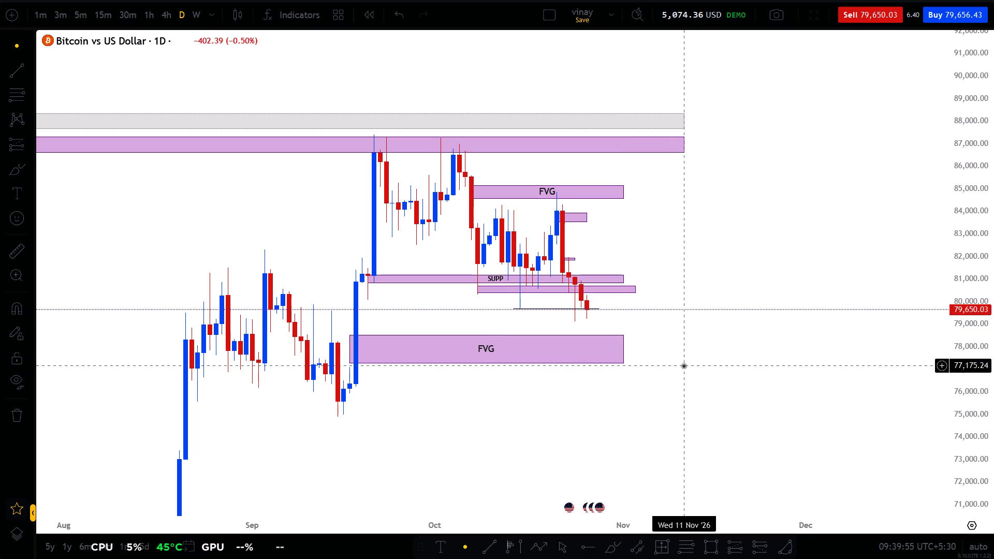
# Examine the daily BTC candles at a larger scale between the lower FVG zone and the grey zone near 88,000.
pyautogui.scroll(1, 975, 301)
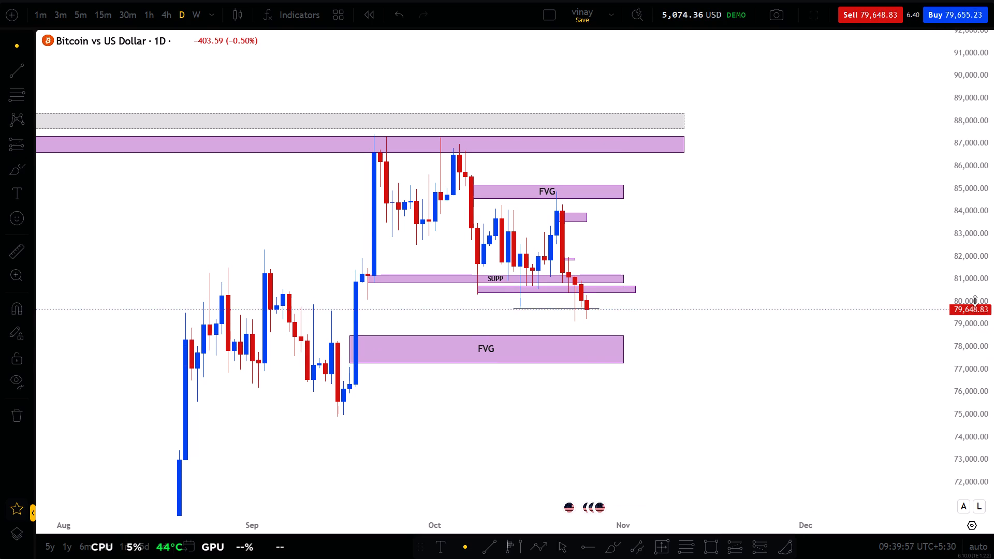
pyautogui.scroll(1, 975, 301)
pyautogui.scroll(1, 874, 312)
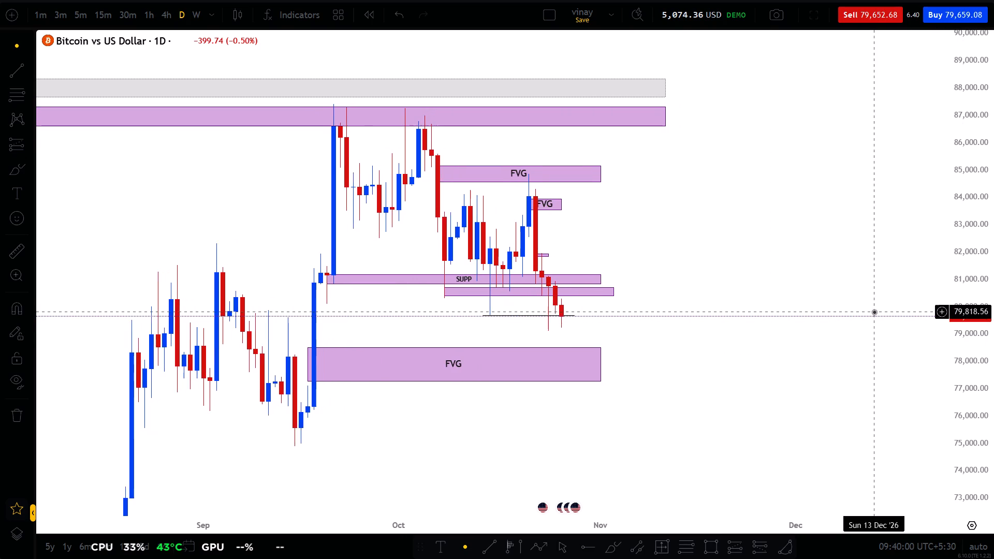
pyautogui.scroll(1, 874, 312)
pyautogui.moveTo(815, 389); pyautogui.dragTo(819, 385)
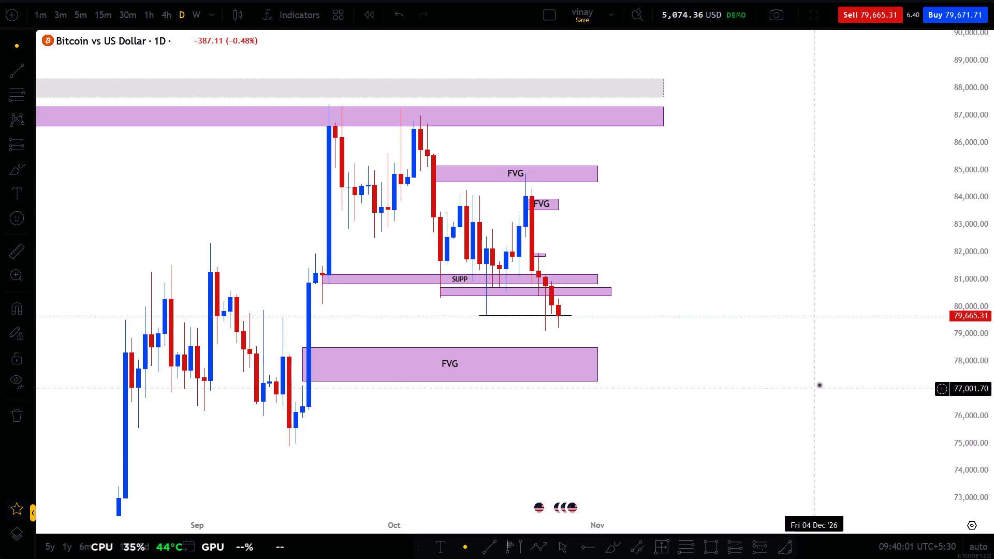
pyautogui.moveTo(819, 385); pyautogui.dragTo(837, 360)
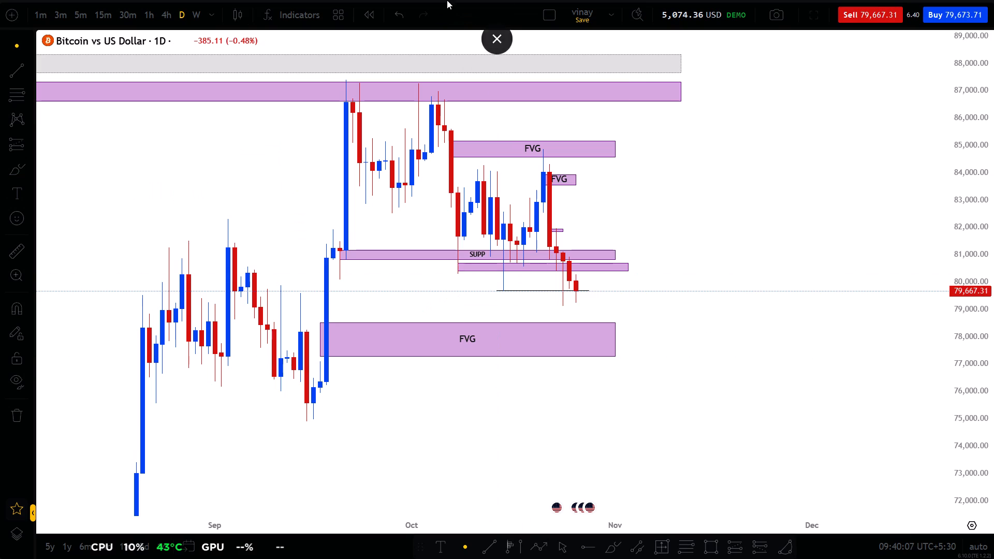
# Leave full-screen mode and stay on the Exness BTC chart page.
pyautogui.click(499, 40)
pyautogui.click(408, 0)
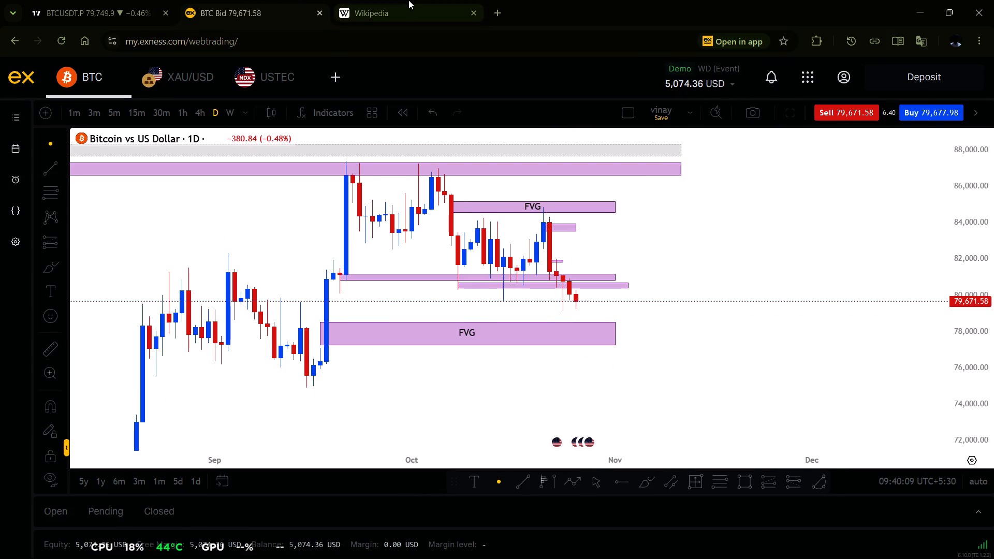
pyautogui.click(271, 0)
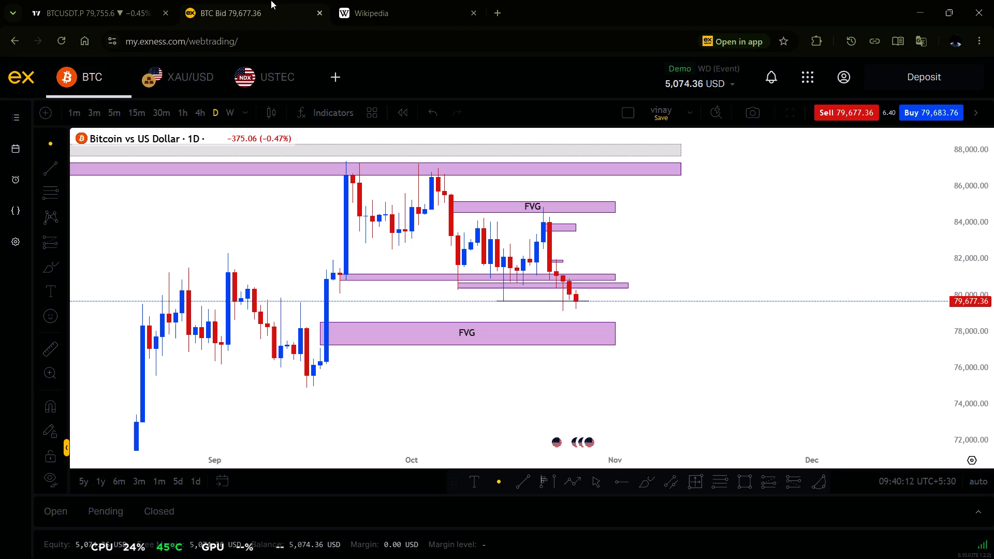
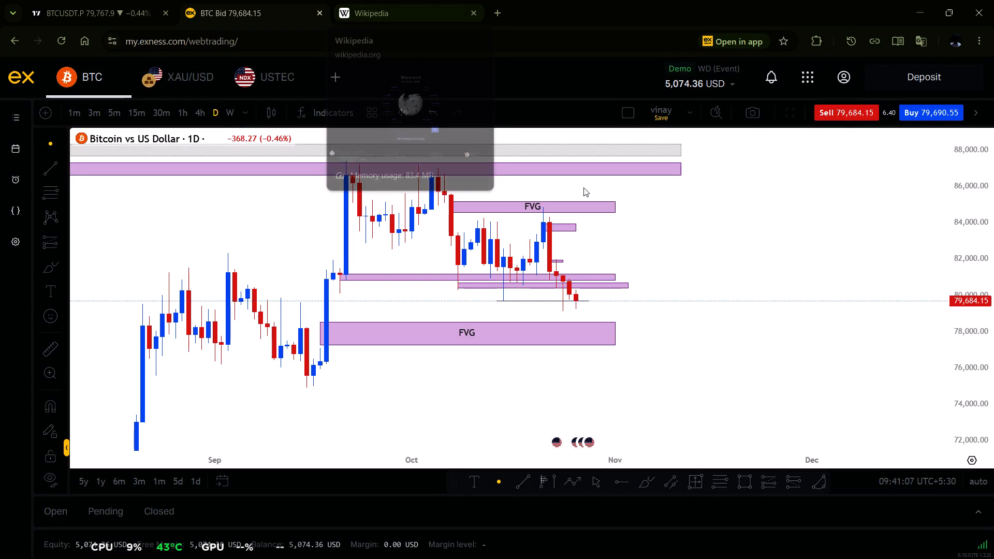
# Switch to the Wikipedia home page and look through its full list of reading languages.
pyautogui.click(813, 385)
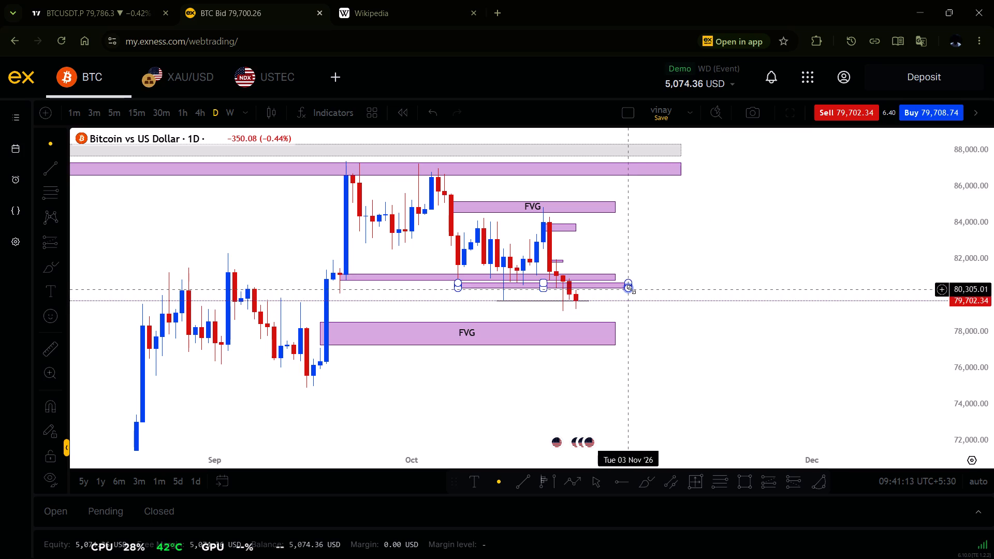
pyautogui.click(468, 0)
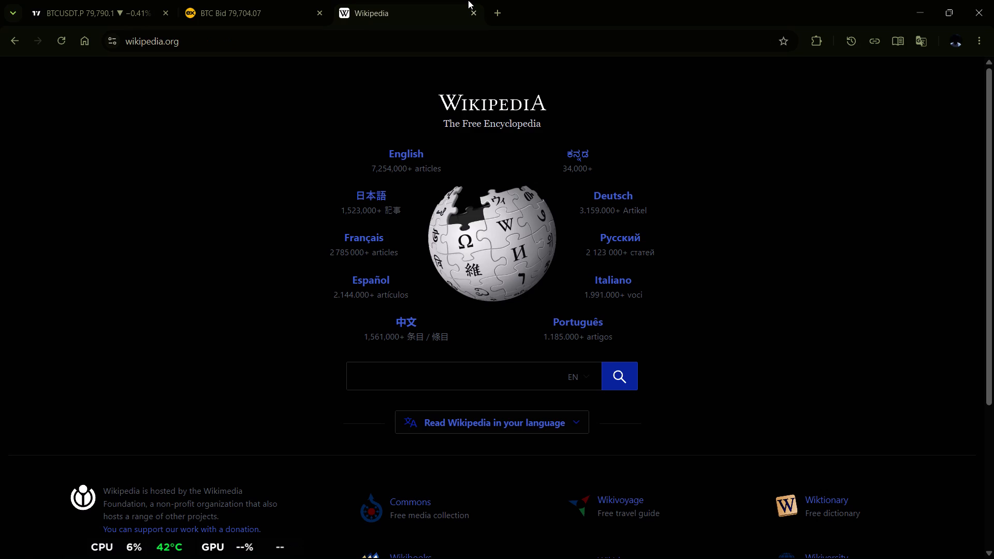
pyautogui.scroll(-7, 498, 346)
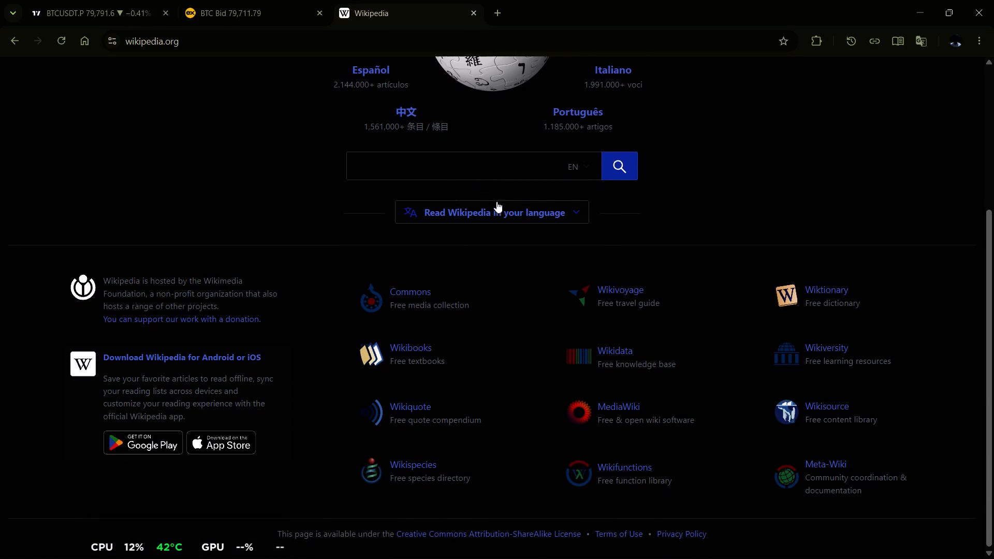
pyautogui.click(572, 213)
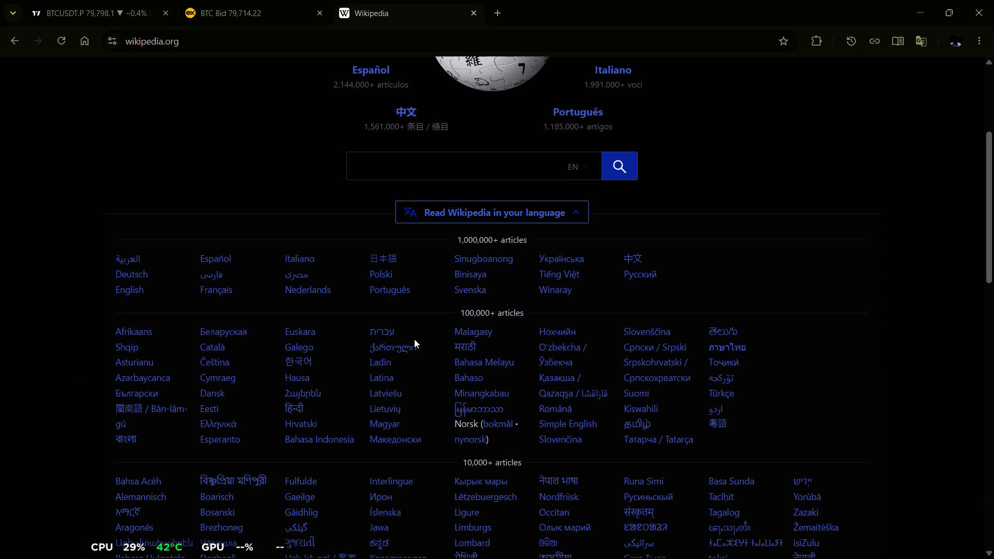
pyautogui.scroll(-6, 414, 339)
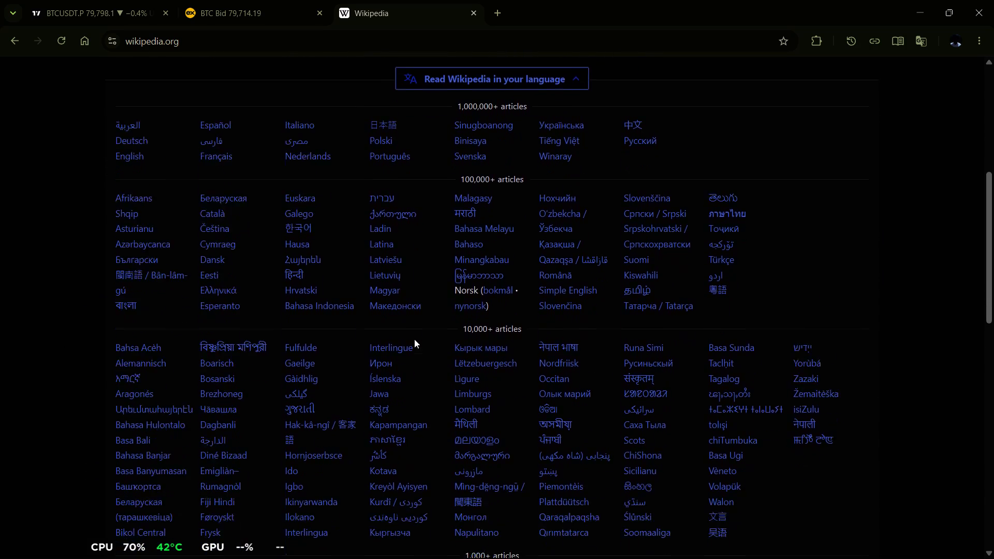
pyautogui.scroll(-5, 414, 339)
# Go back through the Wikipedia language list, collapse it and return to the search field on the home page.
pyautogui.scroll(4, 414, 339)
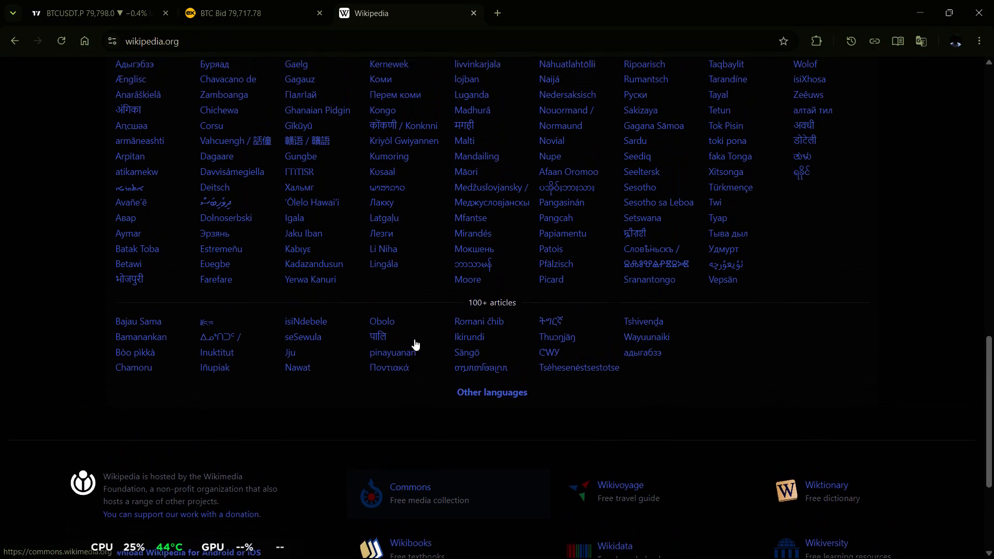
pyautogui.scroll(2, 414, 339)
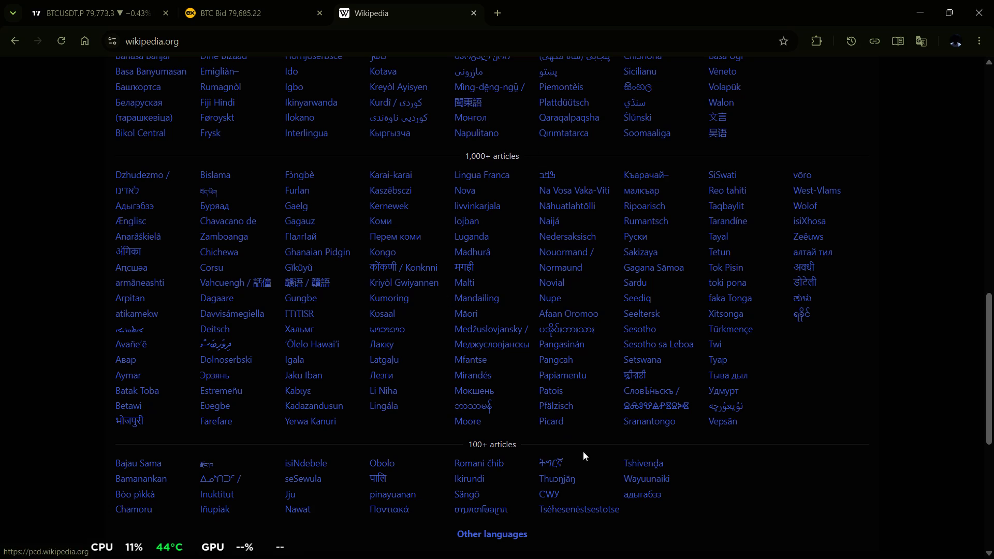
pyautogui.scroll(1, 696, 153)
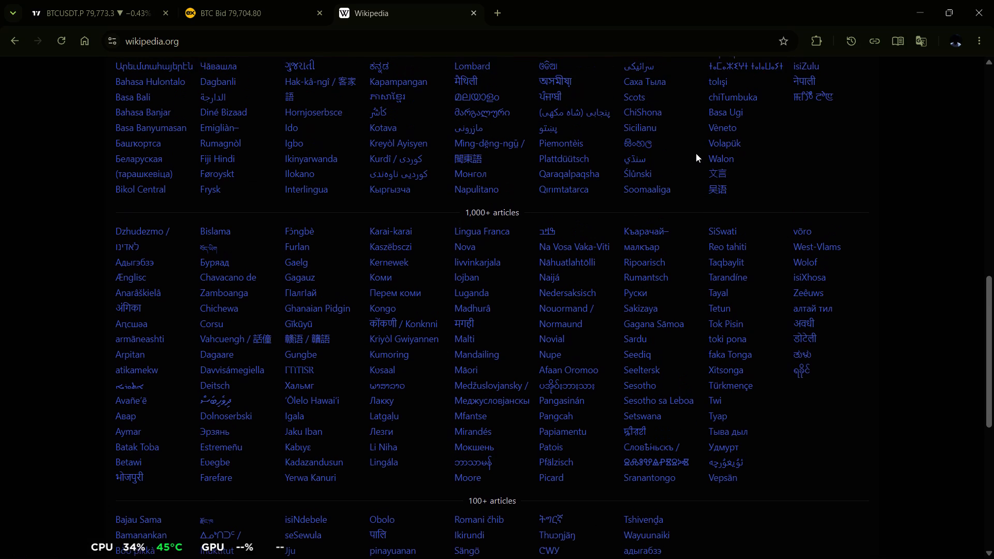
pyautogui.scroll(1, 696, 153)
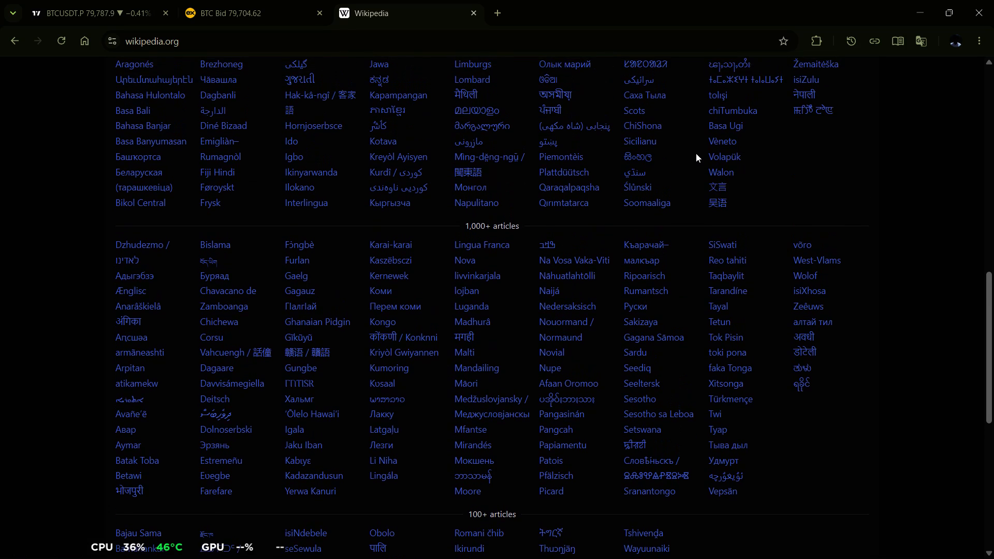
pyautogui.scroll(6, 696, 153)
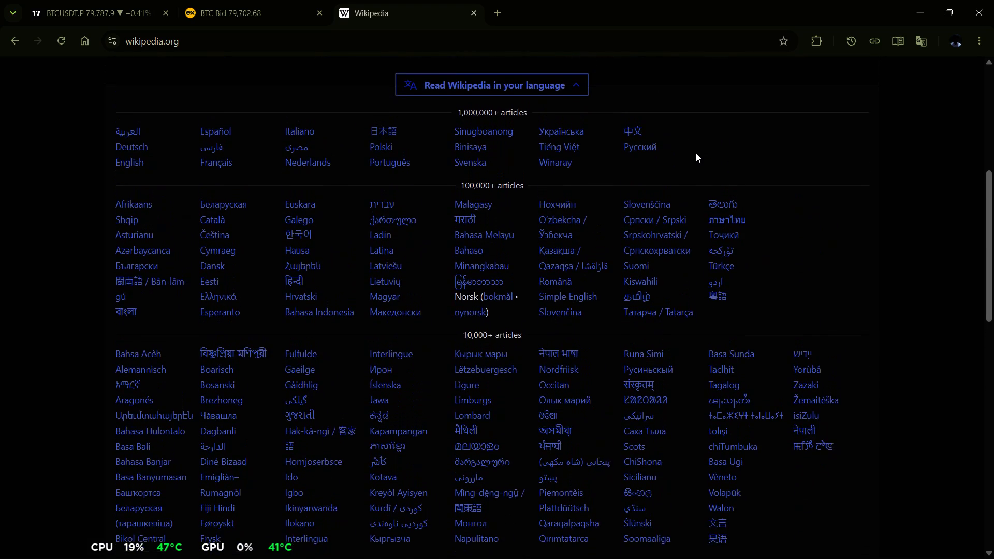
pyautogui.scroll(1, 696, 153)
pyautogui.click(581, 145)
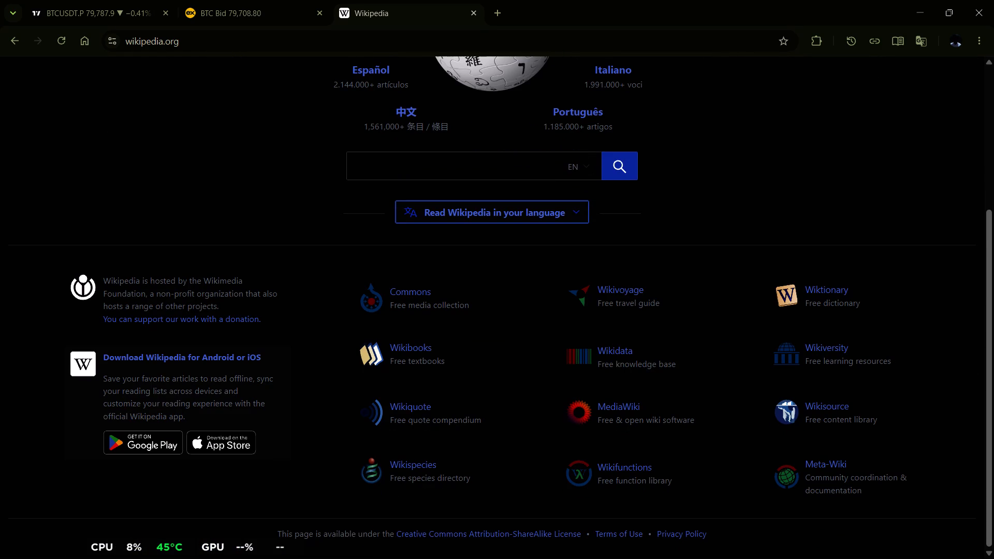
pyautogui.click(487, 161)
pyautogui.scroll(1, 487, 161)
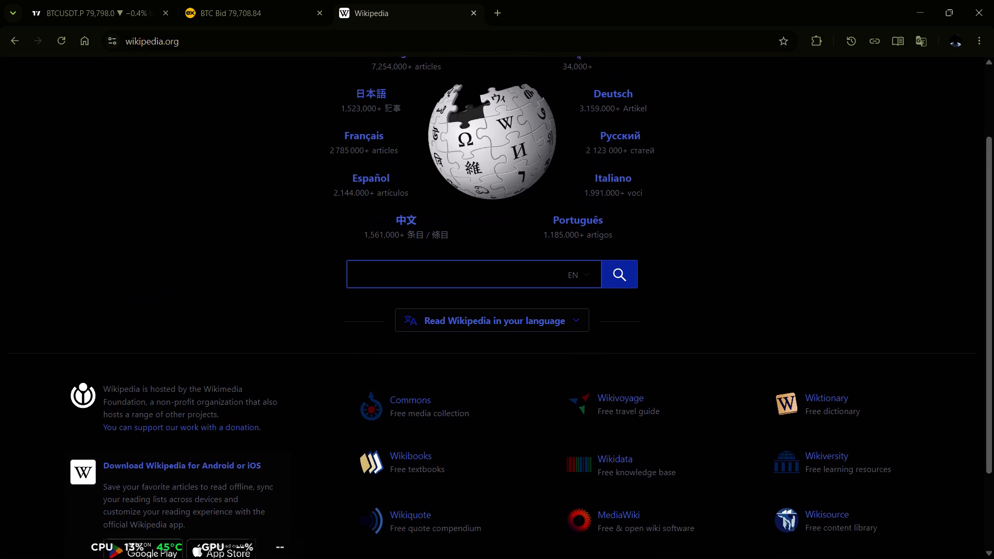
pyautogui.scroll(1, 487, 161)
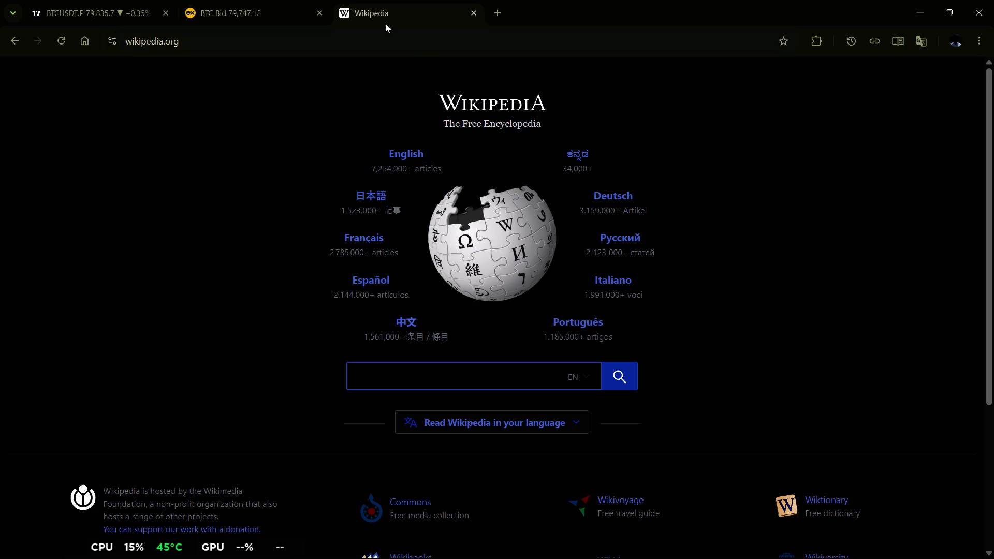
# Return to the Exness BTC daily chart in full-screen mode and examine it at a smaller scale, with more price history around the zones.
pyautogui.click(274, 0)
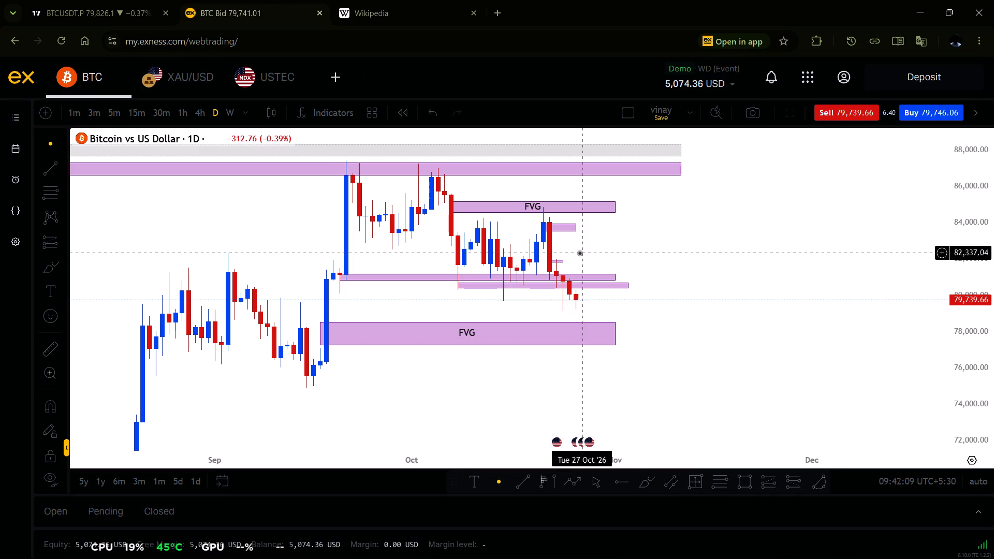
pyautogui.click(800, 109)
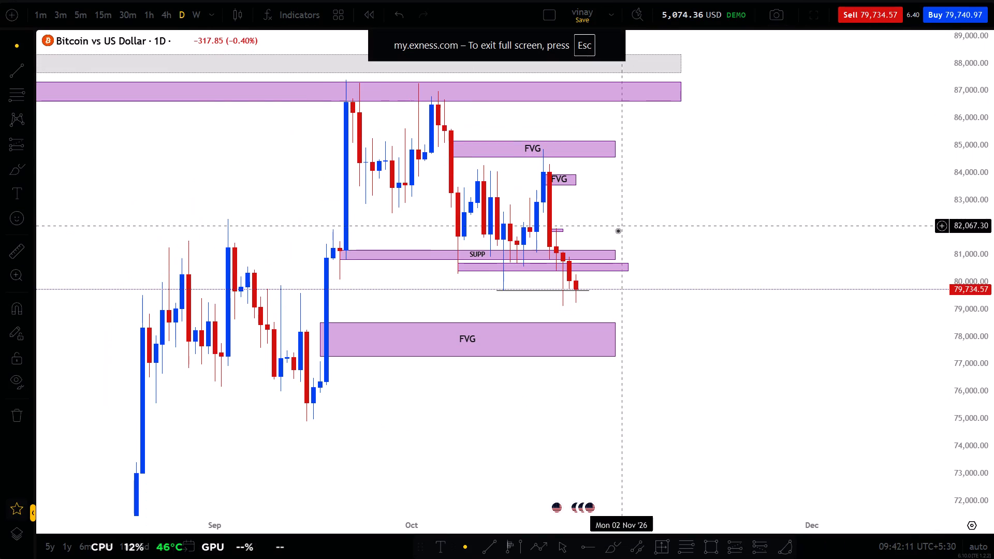
pyautogui.scroll(-6, 984, 330)
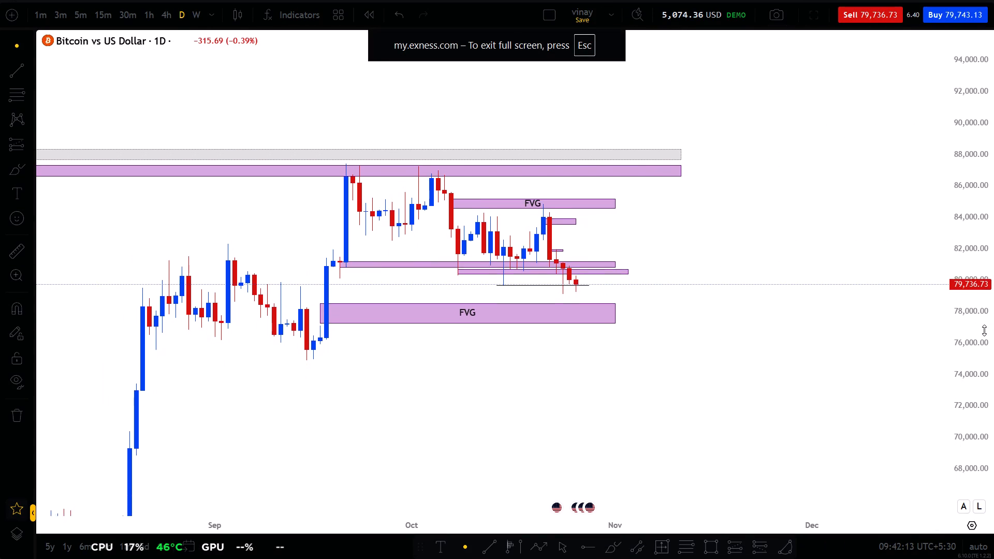
pyautogui.scroll(-1, 984, 330)
pyautogui.scroll(-1, 900, 381)
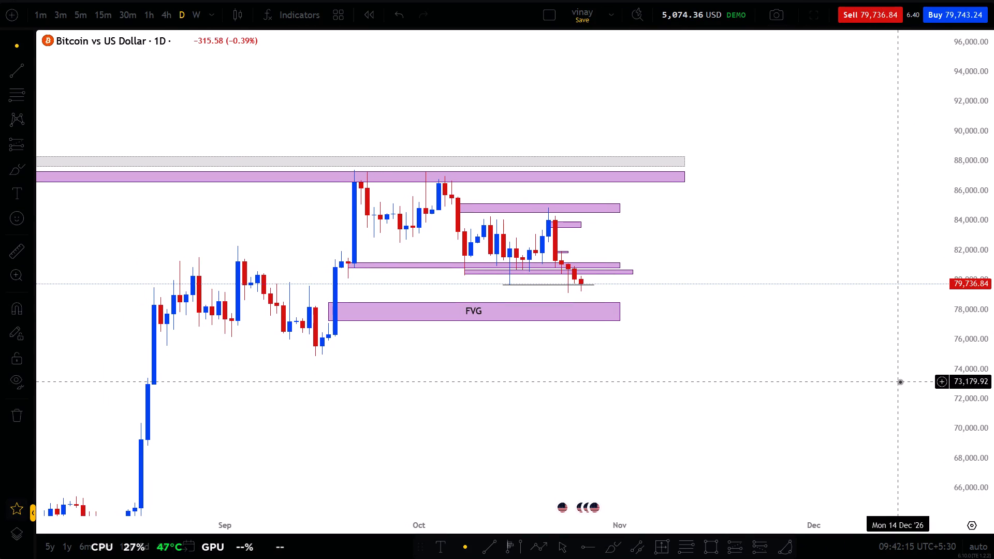
pyautogui.scroll(-1, 900, 381)
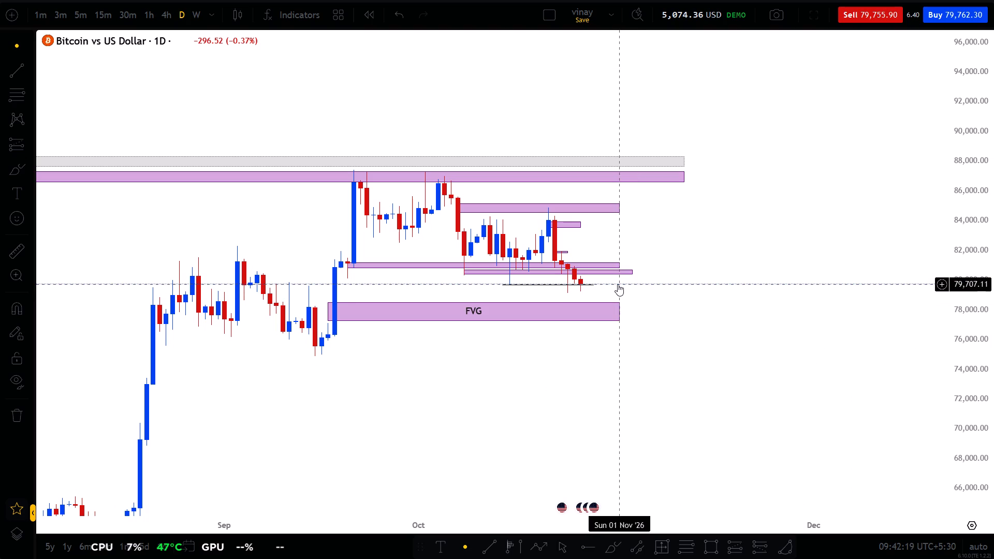
# Switch the BTC chart to the 1-hour timeframe and examine recent price between the support zones and the lower FVG zone.
pyautogui.click(145, 17)
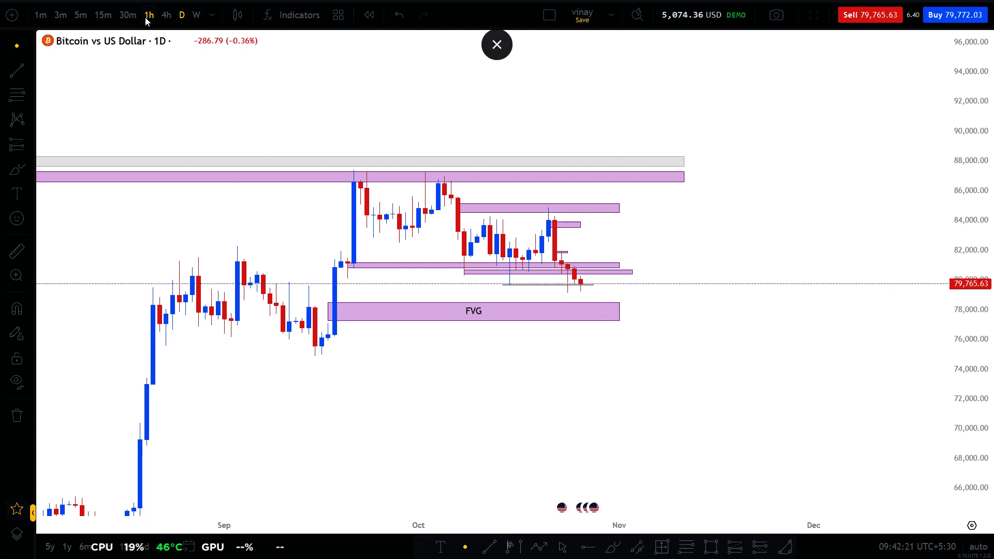
pyautogui.scroll(14, 974, 296)
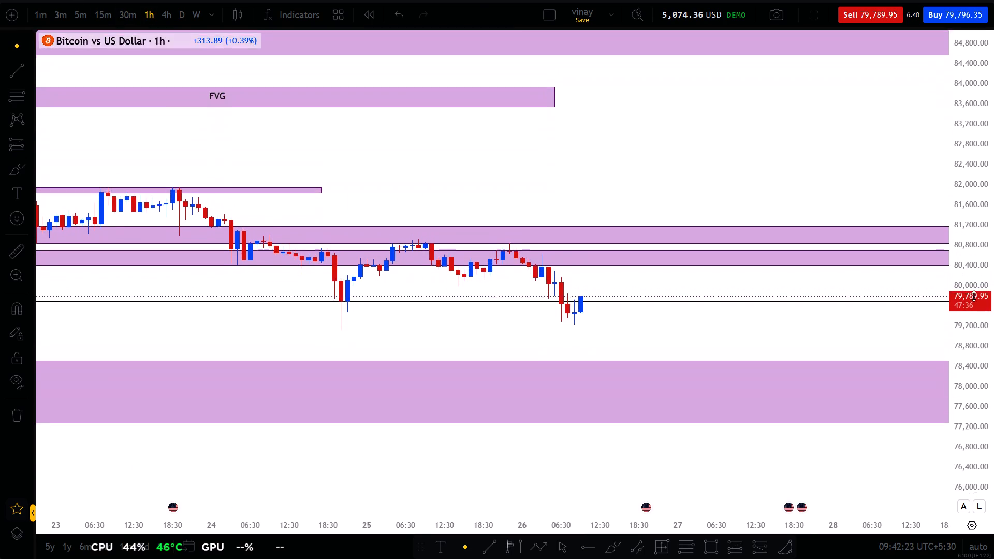
pyautogui.scroll(-2, 782, 346)
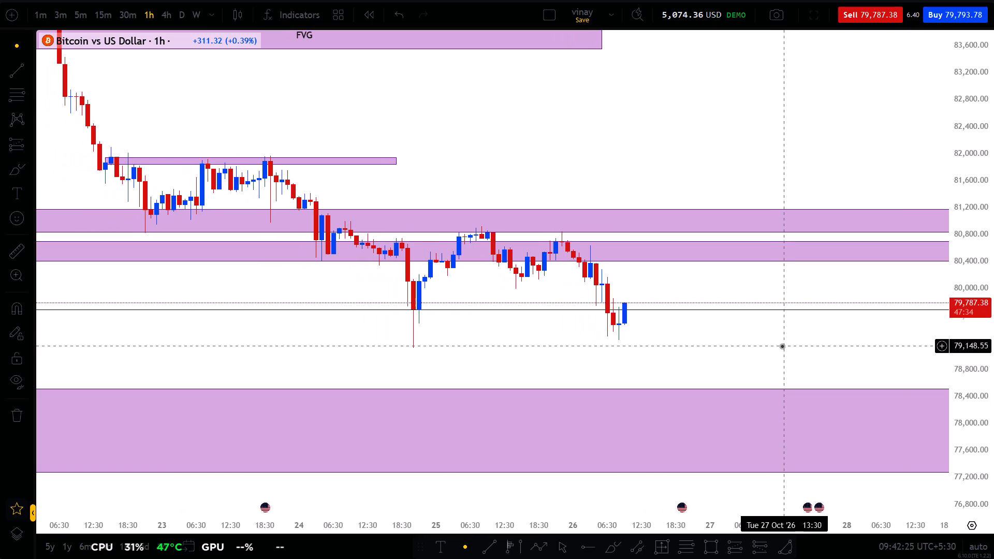
pyautogui.moveTo(771, 345); pyautogui.dragTo(784, 346)
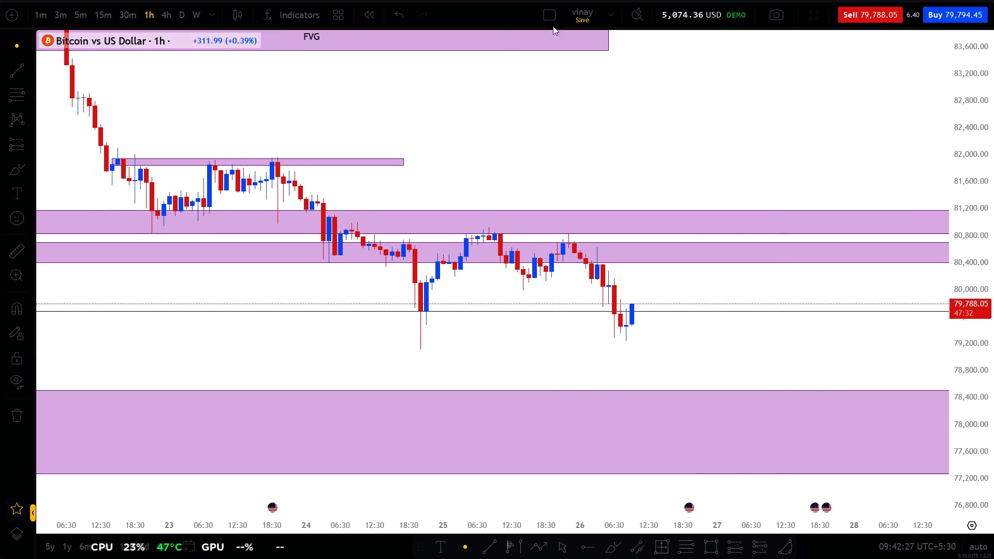
# Save the BTC chart layout and leave full-screen mode.
pyautogui.click(578, 18)
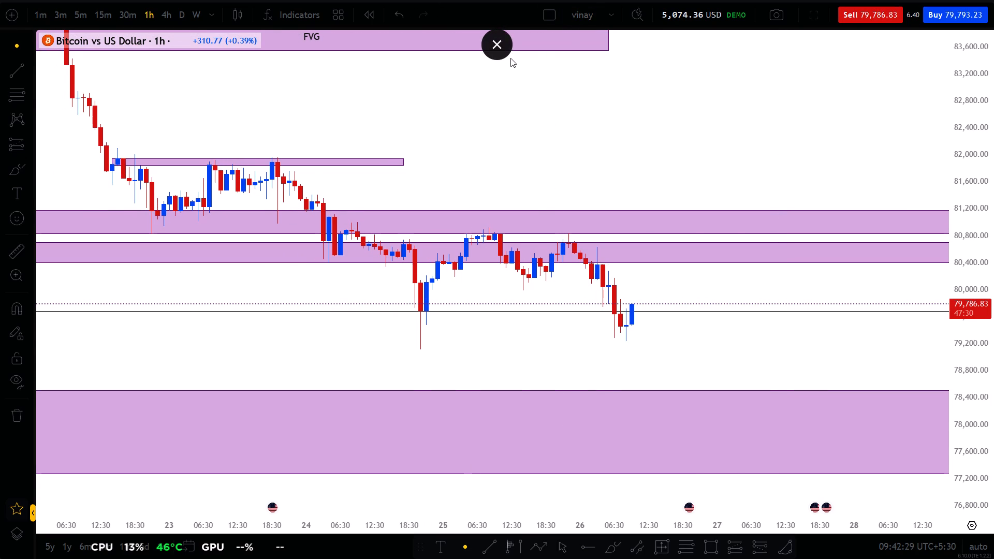
pyautogui.click(510, 58)
# Check the Wikipedia page briefly, return to Exness and view the 1-hour BTC candles back to 20 October.
pyautogui.click(425, 16)
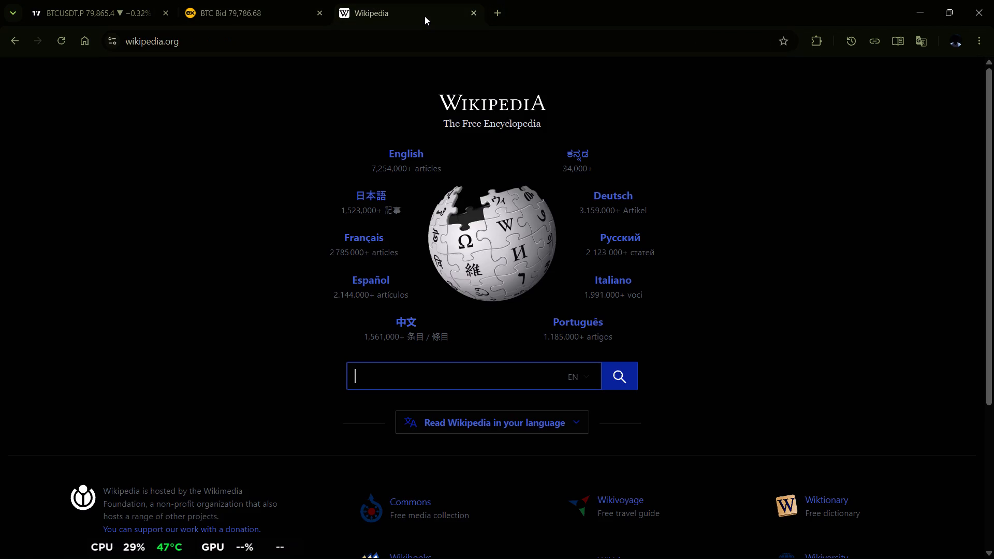
pyautogui.click(273, 17)
pyautogui.scroll(-1, 388, 253)
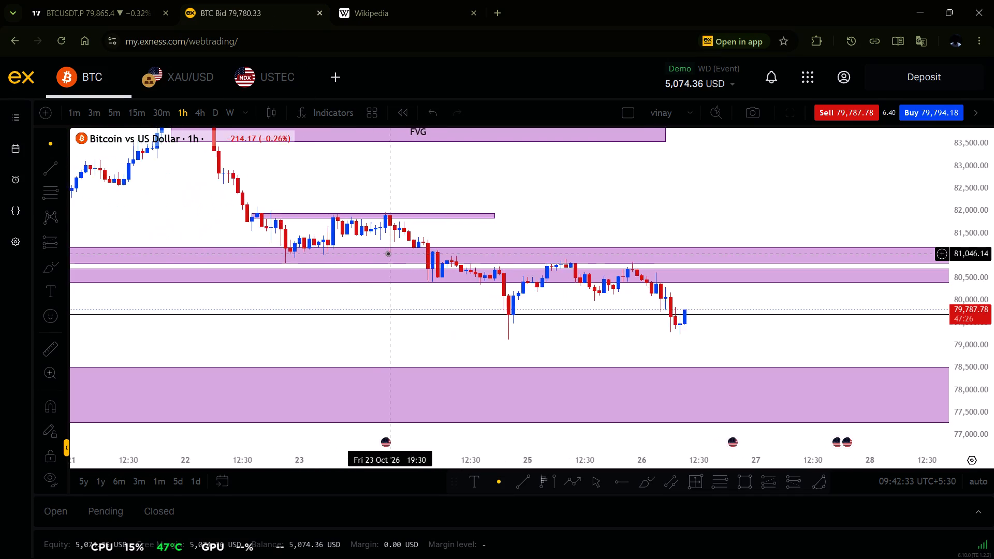
pyautogui.scroll(-2, 388, 253)
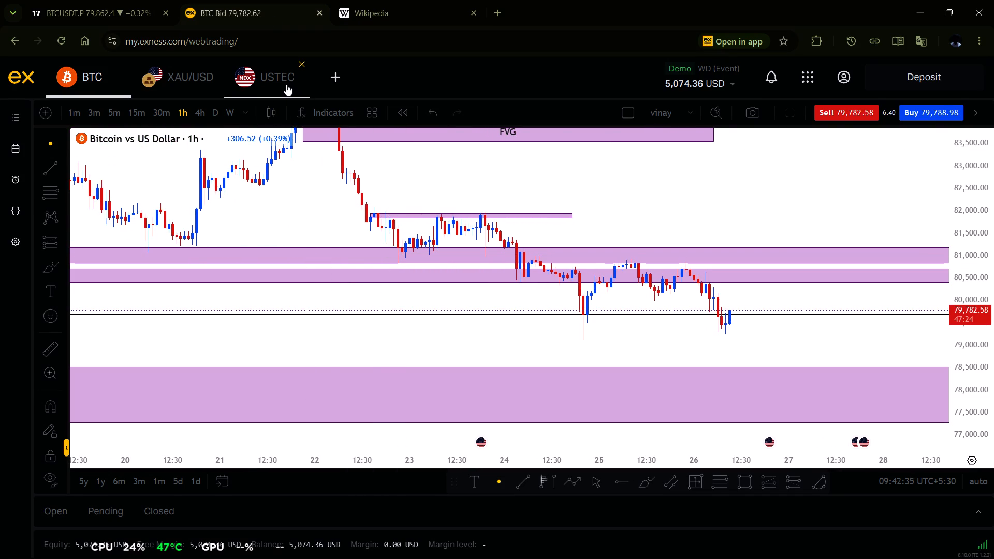
# Open the USTEC chart and examine its 4-hour candles around the purple zone near 29,000 in full-screen mode.
pyautogui.click(286, 84)
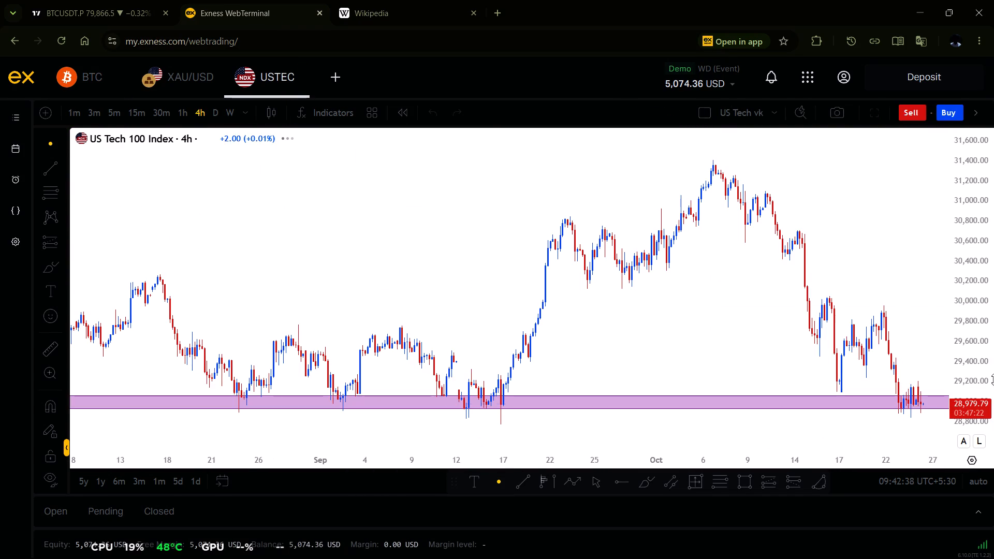
pyautogui.moveTo(910, 265); pyautogui.dragTo(822, 161)
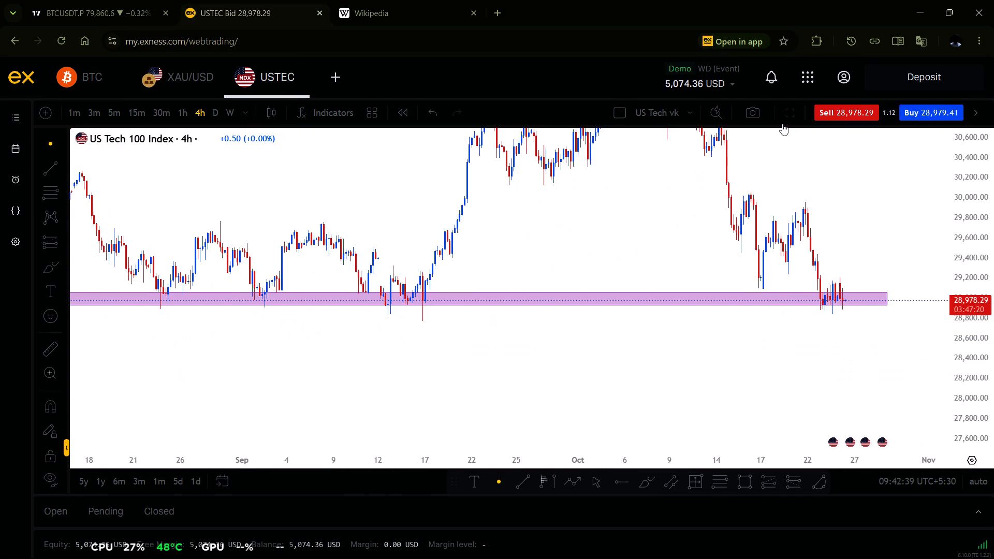
pyautogui.click(783, 124)
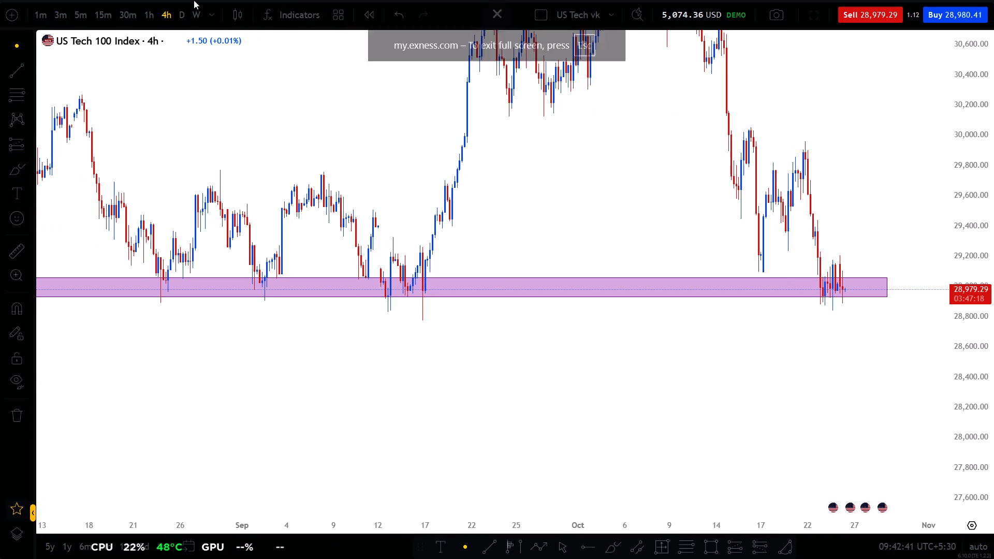
# Switch USTEC to the daily timeframe, examine price against the zones near 29,000 and 27,200, and leave full-screen mode.
pyautogui.click(179, 17)
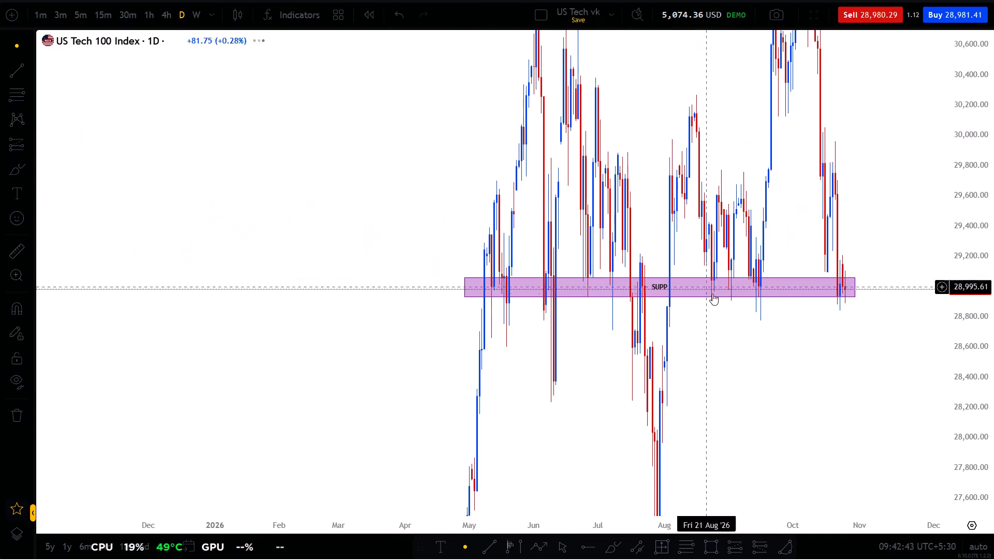
pyautogui.doubleClick(991, 312)
pyautogui.scroll(-2, 991, 312)
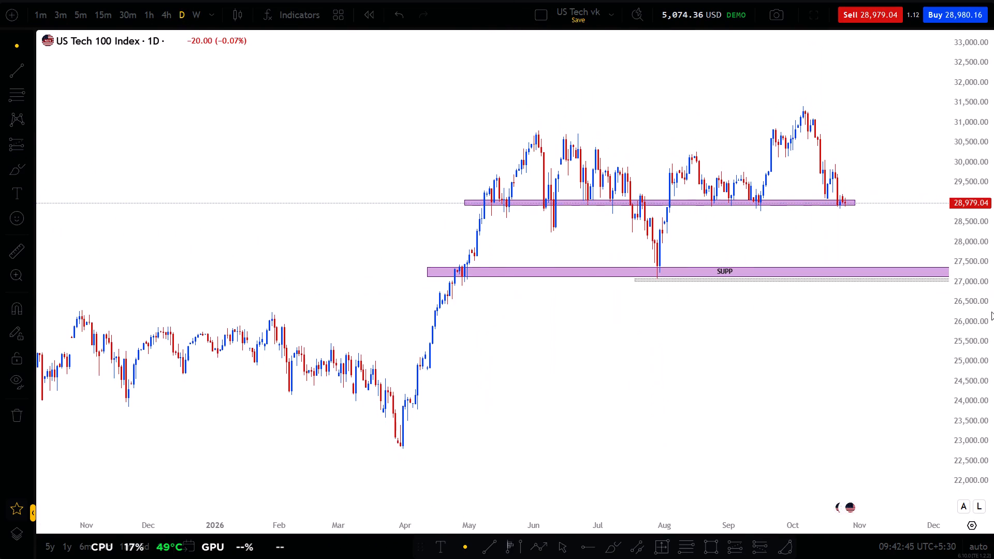
pyautogui.moveTo(880, 241); pyautogui.dragTo(795, 266)
pyautogui.moveTo(795, 266); pyautogui.dragTo(772, 275)
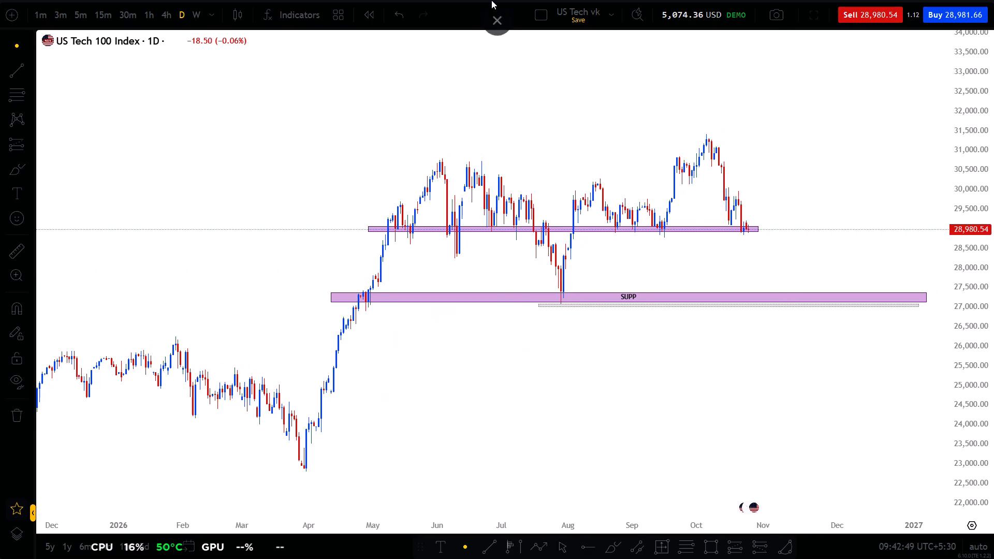
pyautogui.click(509, 42)
# Move the Wikipedia page out into its own maximised browser window.
pyautogui.moveTo(414, 2); pyautogui.dragTo(425, 65)
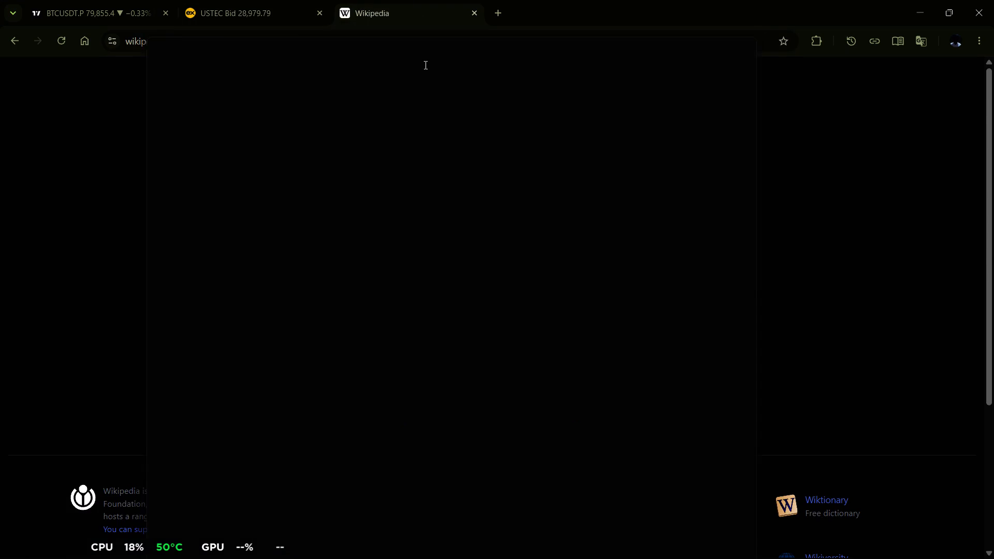
pyautogui.moveTo(425, 65); pyautogui.dragTo(425, 64)
pyautogui.doubleClick(428, 74)
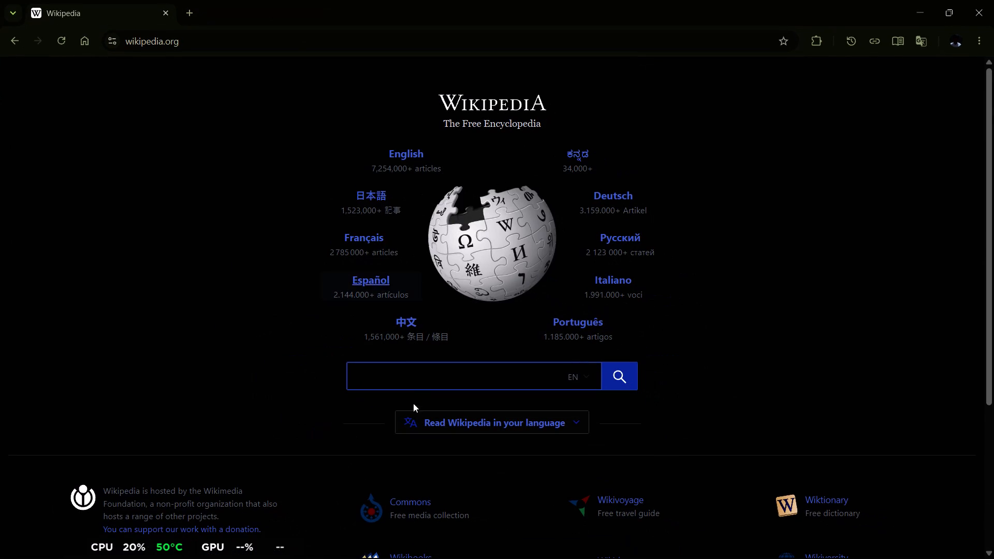
# Search Wikipedia for crypto and open the Cryptocurrency article.
pyautogui.click(431, 386)
pyautogui.write('crypto')
pyautogui.press('space')
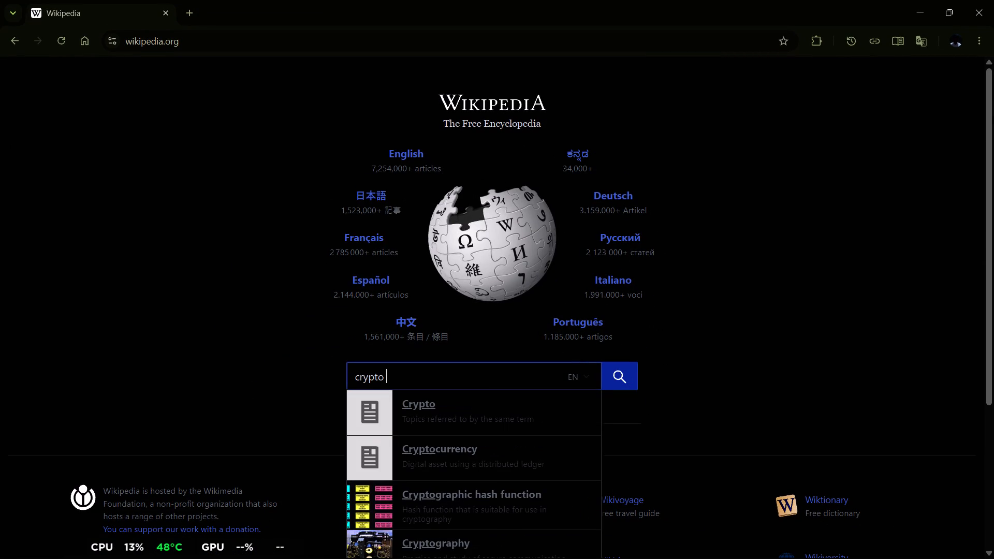
pyautogui.click(464, 450)
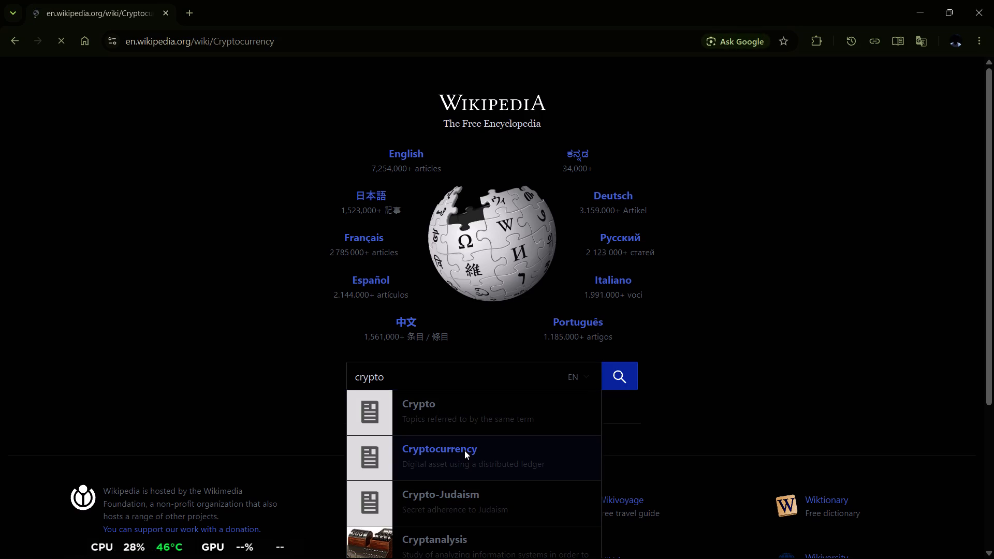
# Skim the Cryptocurrency article and set its colour appearance to Dark.
pyautogui.hscroll(1, 384, 336)
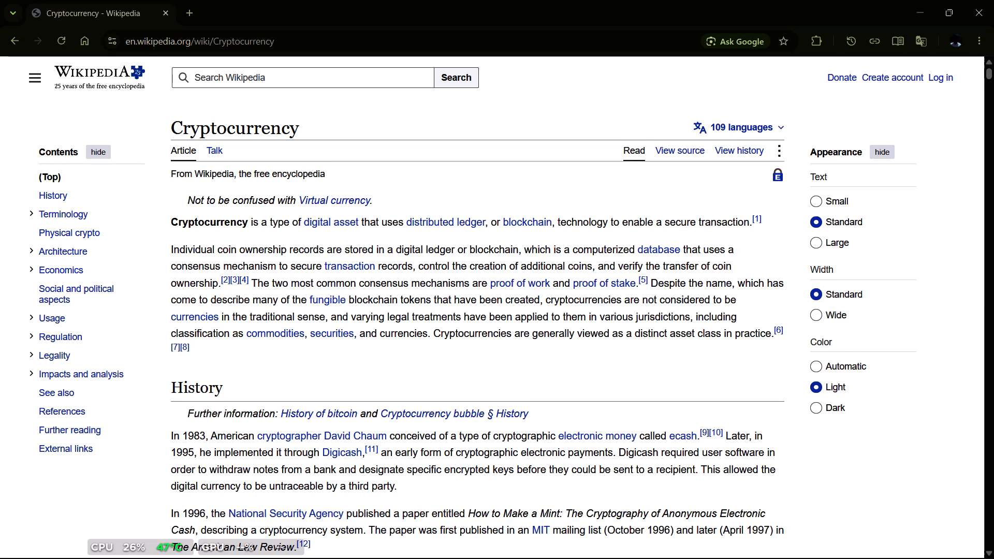
pyautogui.hscroll(1, 384, 336)
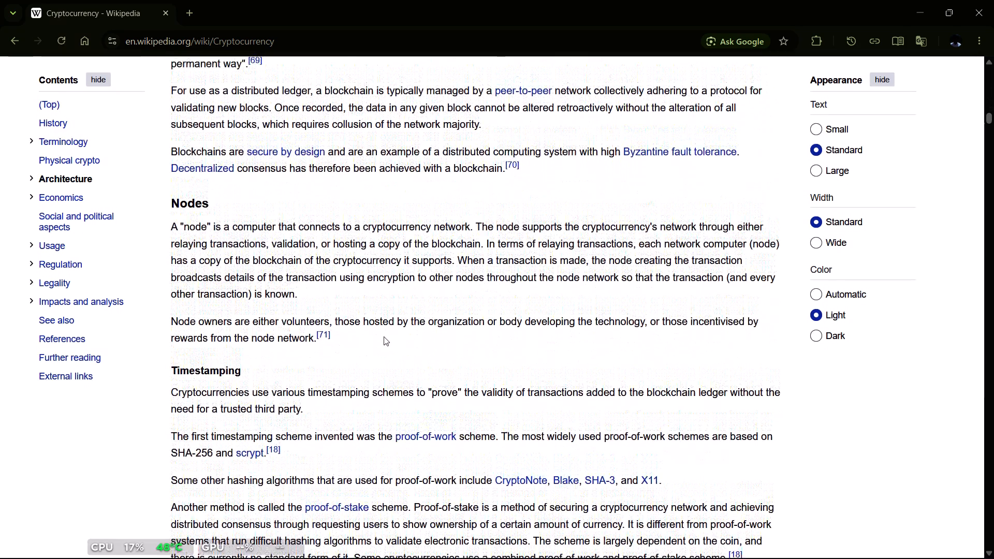
pyautogui.hscroll(1, 384, 336)
pyautogui.scroll(8, 384, 336)
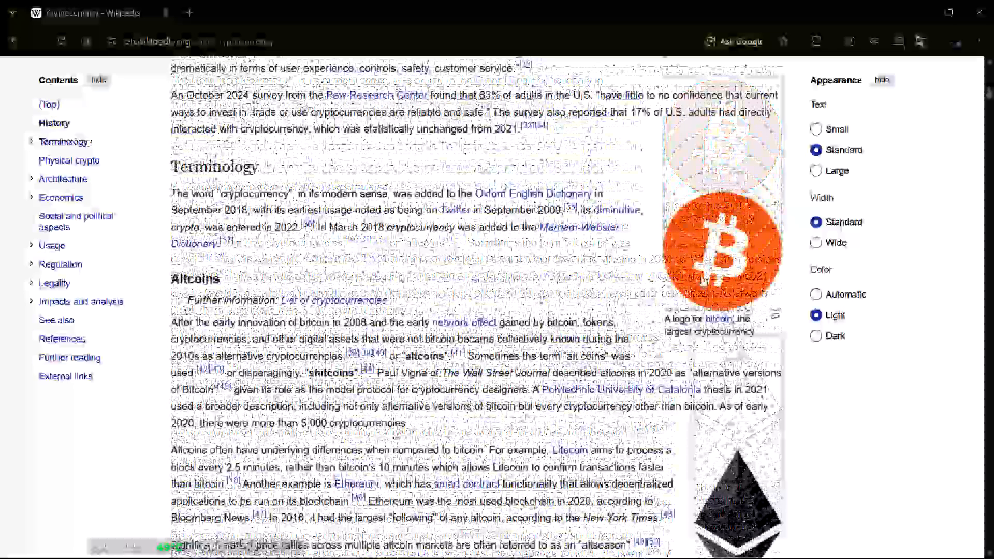
pyautogui.click(815, 338)
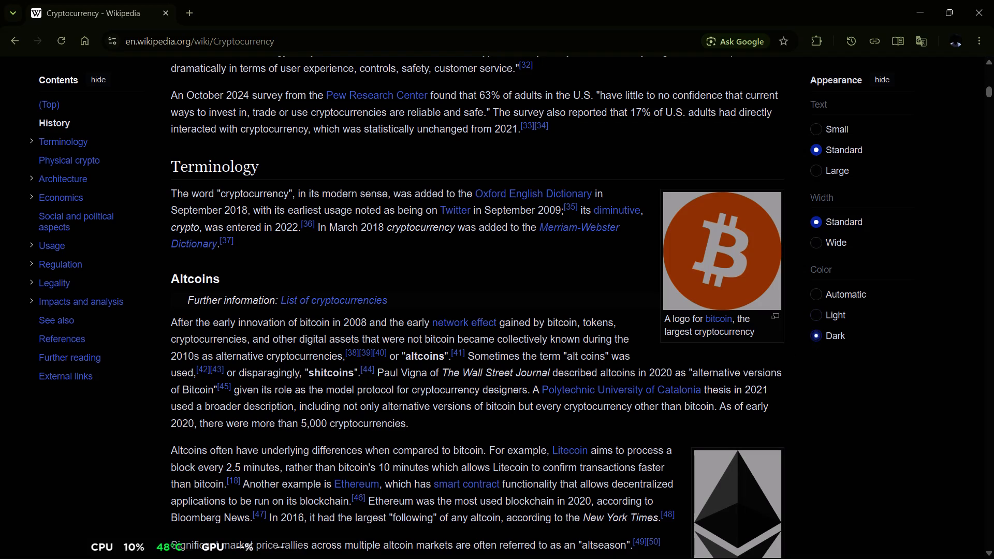
# Read the article's Terminology section on altcoins, stablecoins and memecoins, and the Physical crypto section.
pyautogui.scroll(-1, 600, 418)
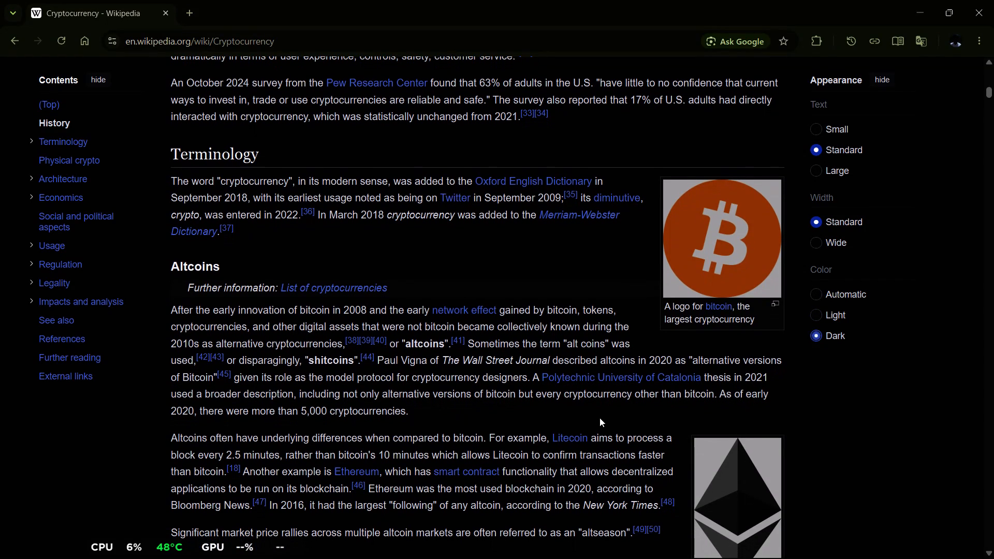
pyautogui.scroll(-1, 600, 418)
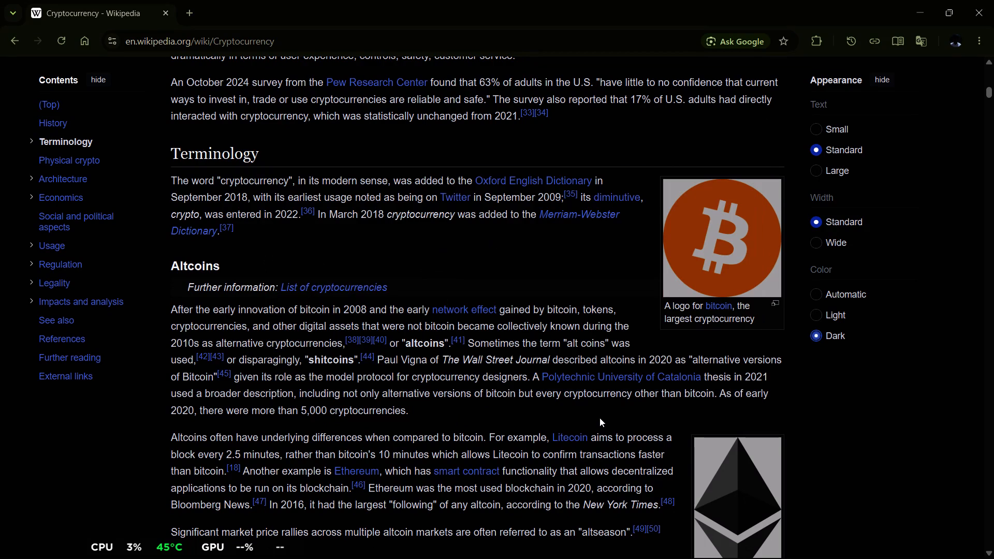
pyautogui.scroll(-3, 416, 464)
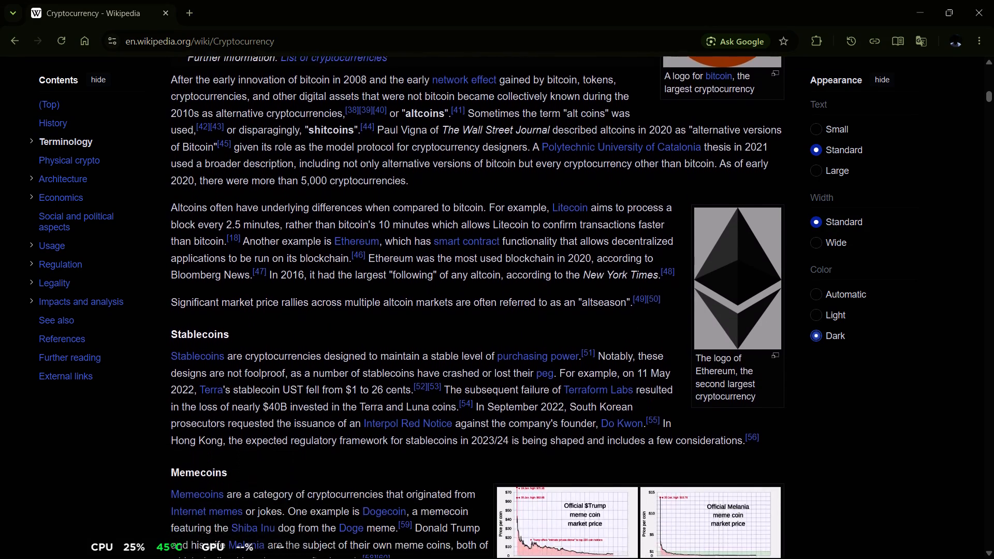
pyautogui.scroll(-1, 416, 464)
pyautogui.scroll(1, 416, 464)
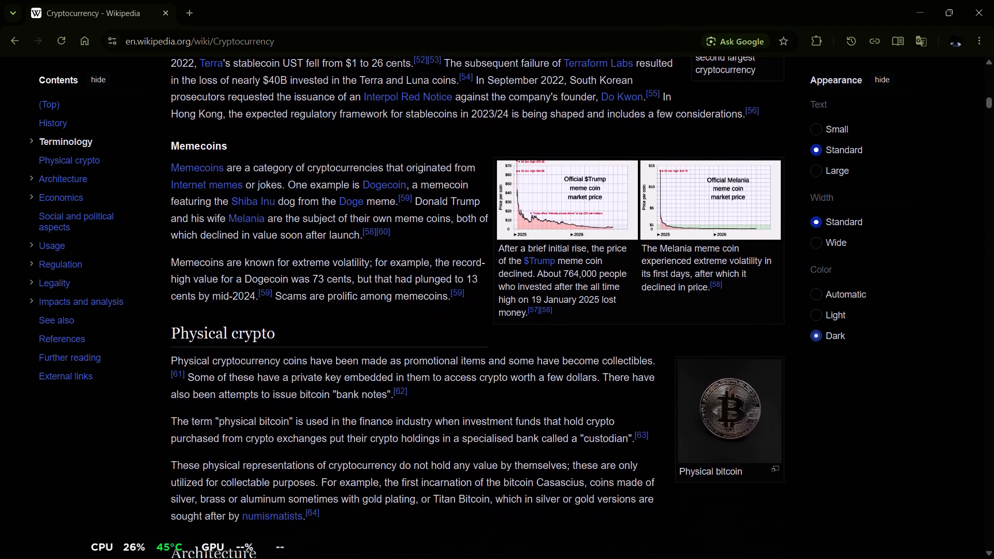
pyautogui.scroll(1, 416, 464)
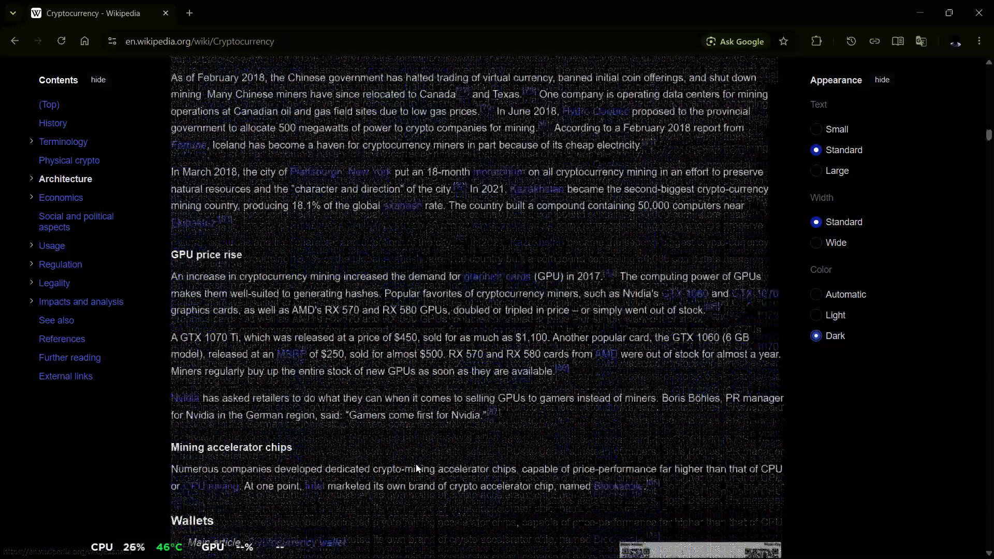
# Look through the Architecture section's passages on mining regions, GPU price rise, mining accelerator chips and wallets.
pyautogui.scroll(1, 416, 464)
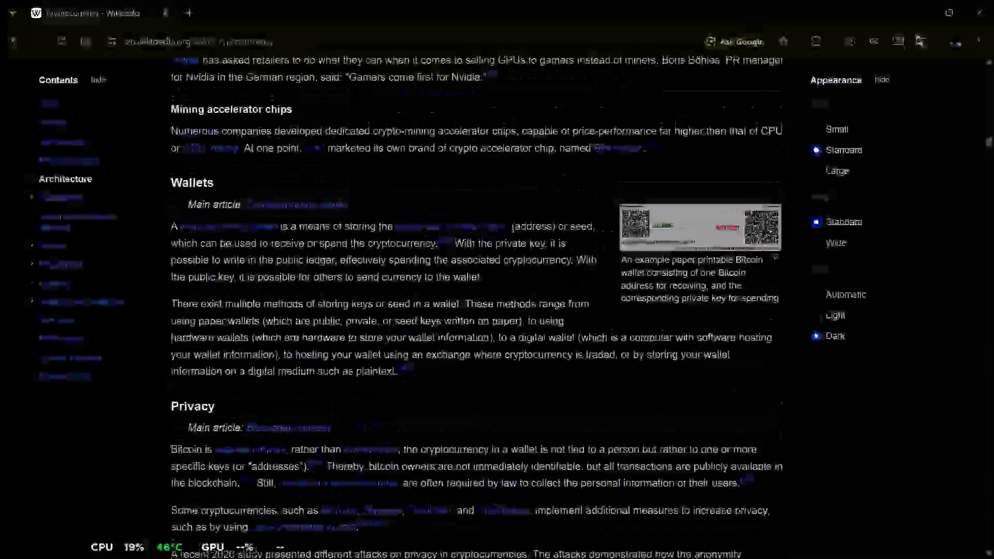
pyautogui.scroll(2, 416, 464)
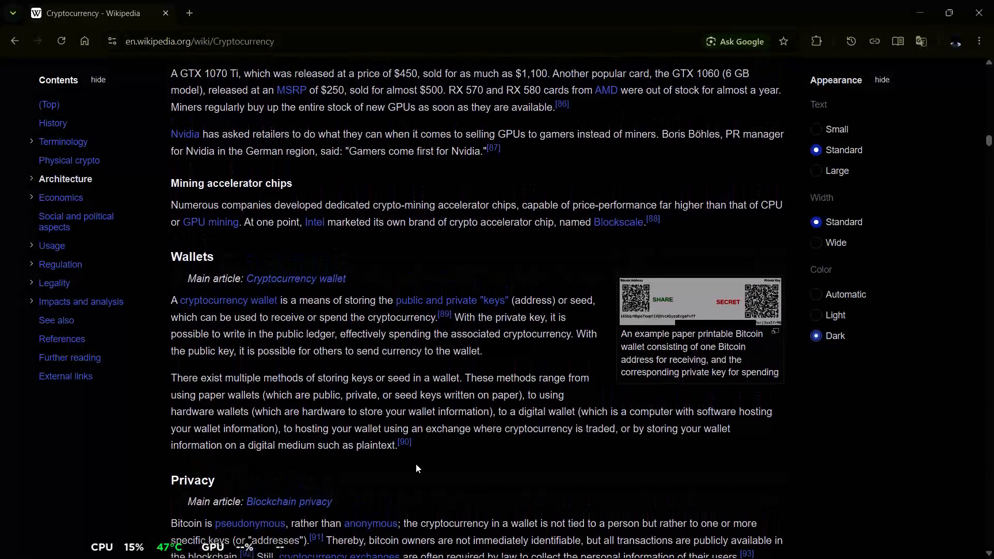
pyautogui.scroll(2, 416, 464)
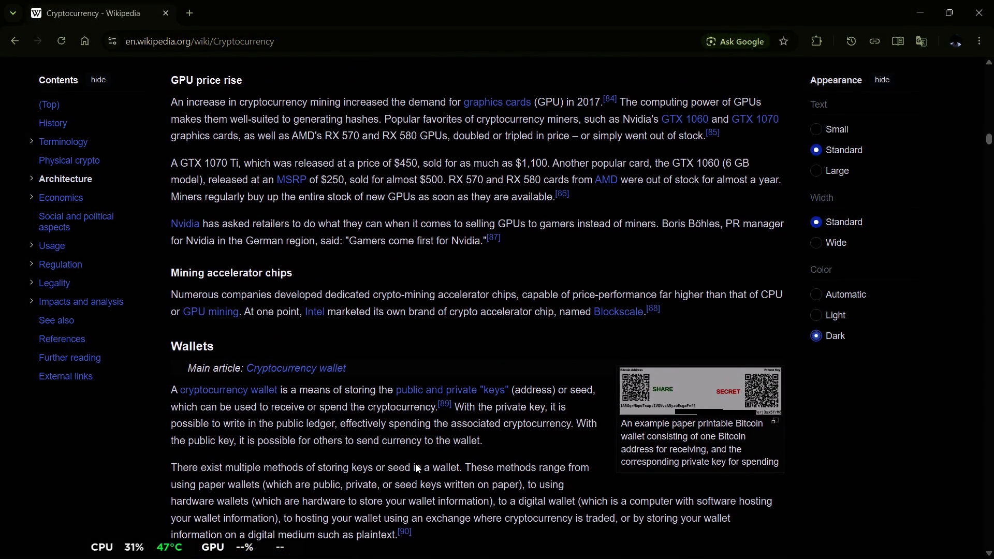
pyautogui.scroll(1, 416, 464)
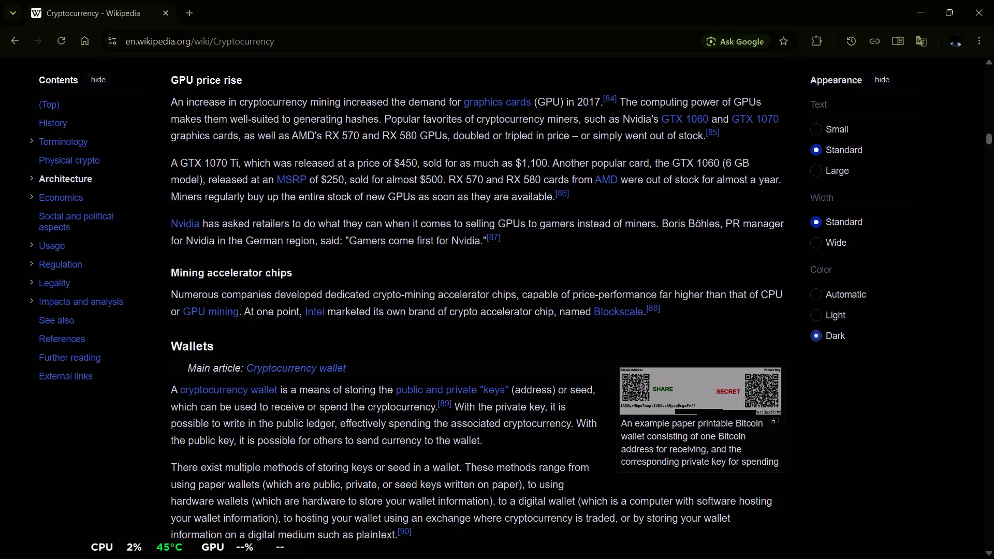
pyautogui.hscroll(1, 416, 464)
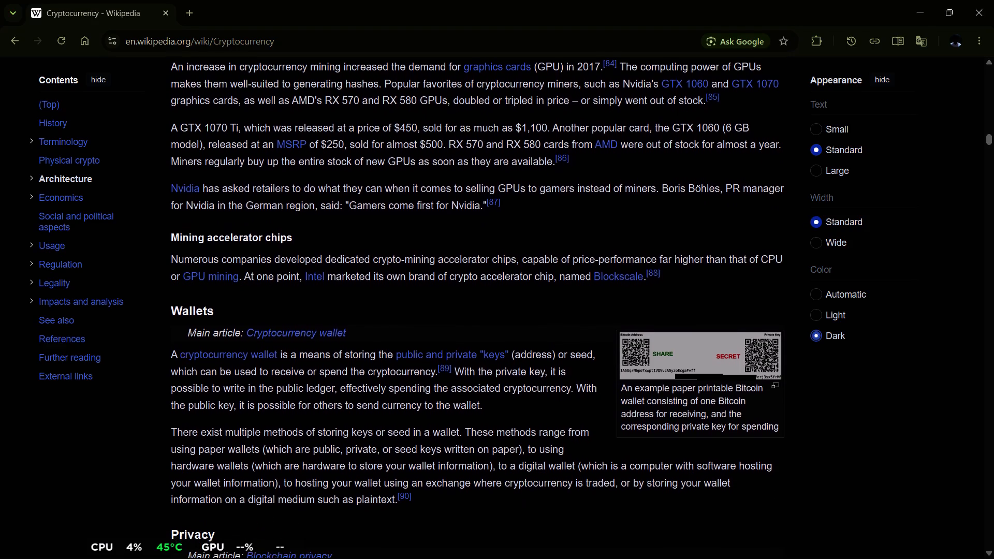
pyautogui.hscroll(1, 416, 464)
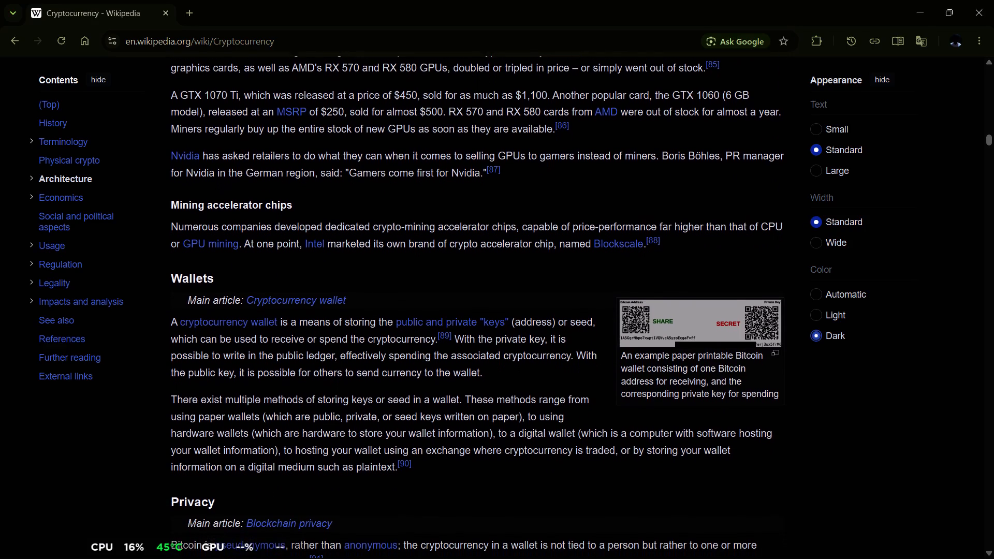
pyautogui.hscroll(1, 416, 464)
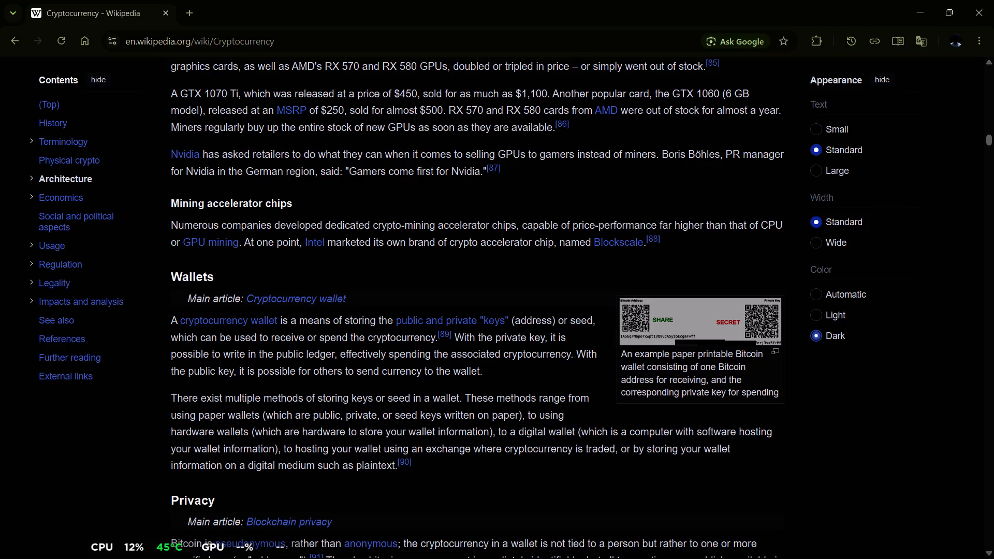
pyautogui.scroll(5, 425, 412)
pyautogui.scroll(-3, 425, 412)
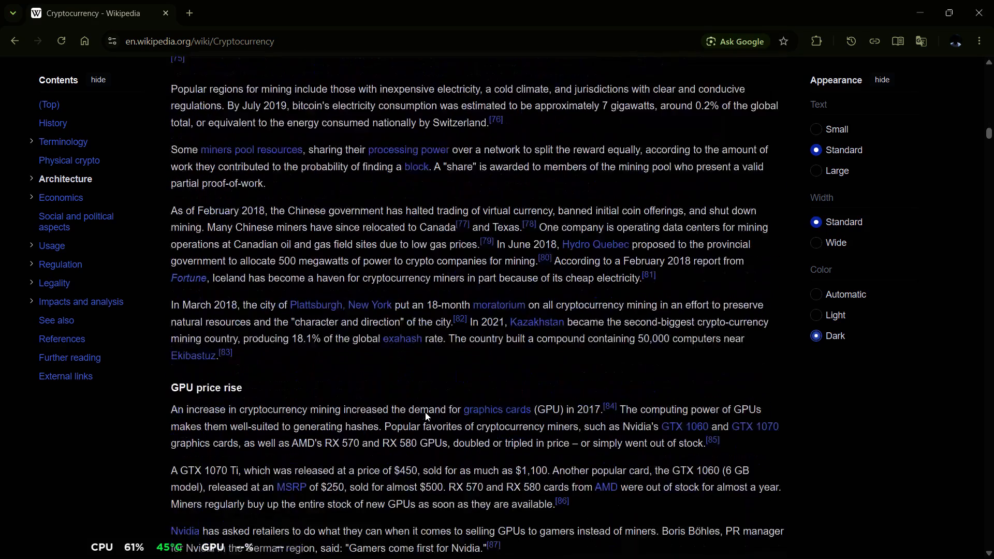
pyautogui.scroll(-1, 425, 412)
# Read the GPU price rise and Mining accelerator chips passages closely, through to the start of Wallets.
pyautogui.hscroll(1, 425, 412)
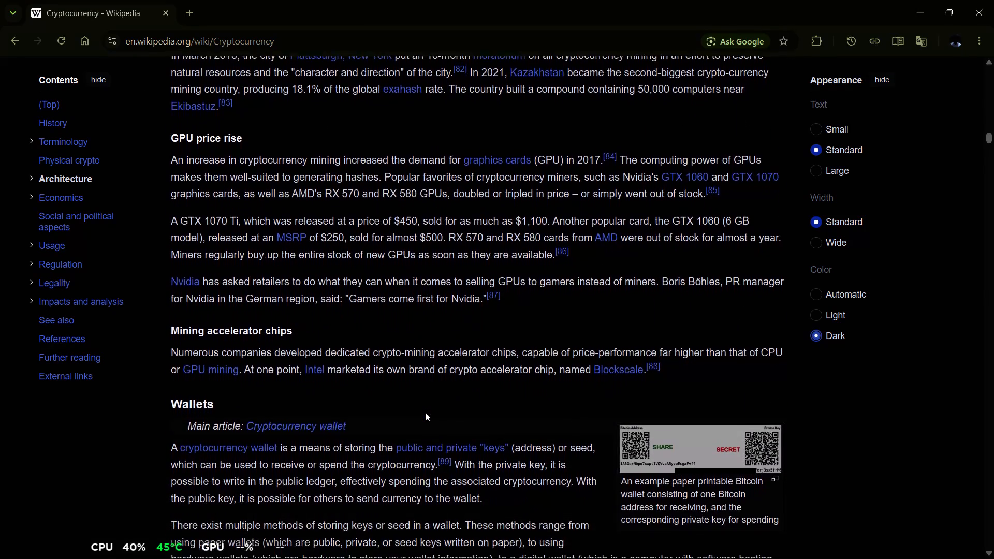
pyautogui.hscroll(1, 425, 412)
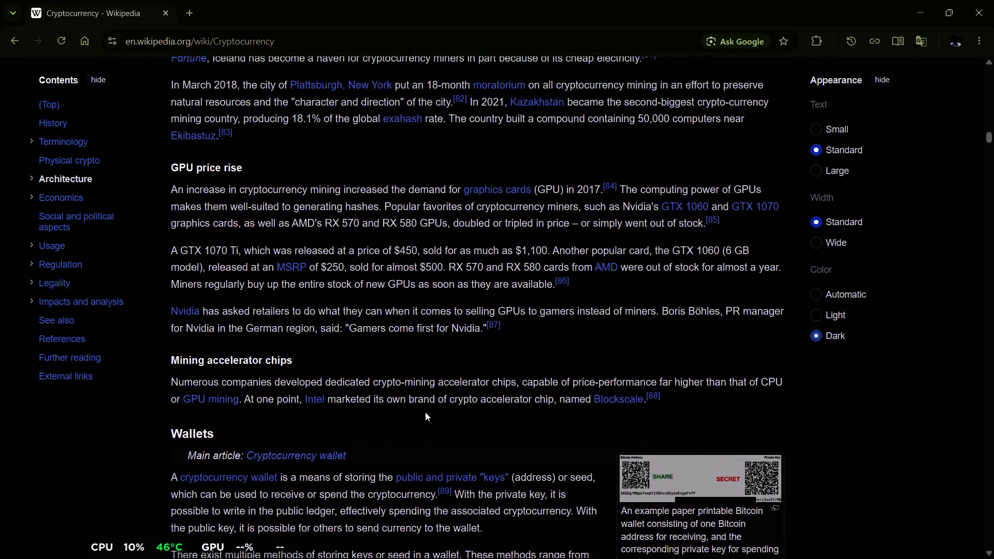
pyautogui.hscroll(1, 425, 412)
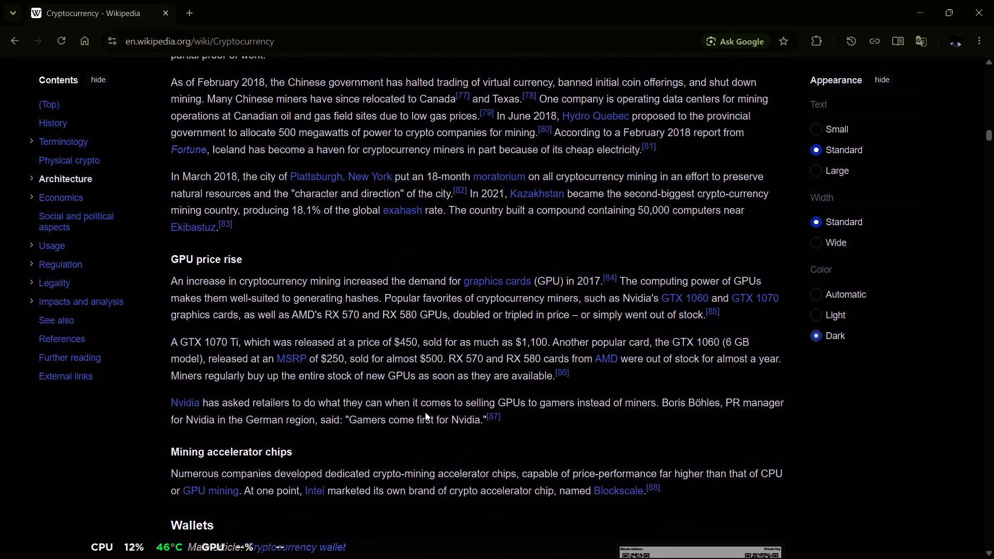
pyautogui.hscroll(1, 425, 412)
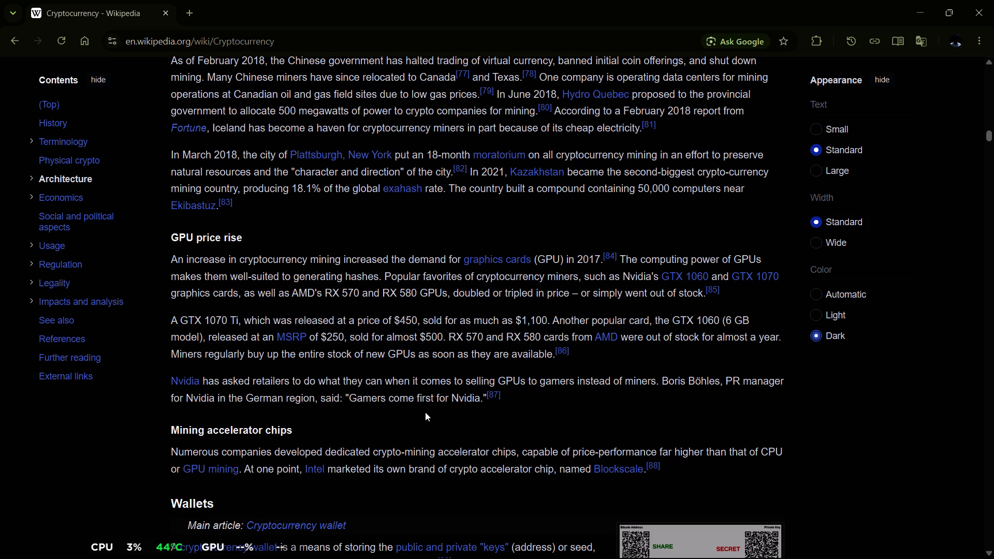
pyautogui.hscroll(1, 425, 412)
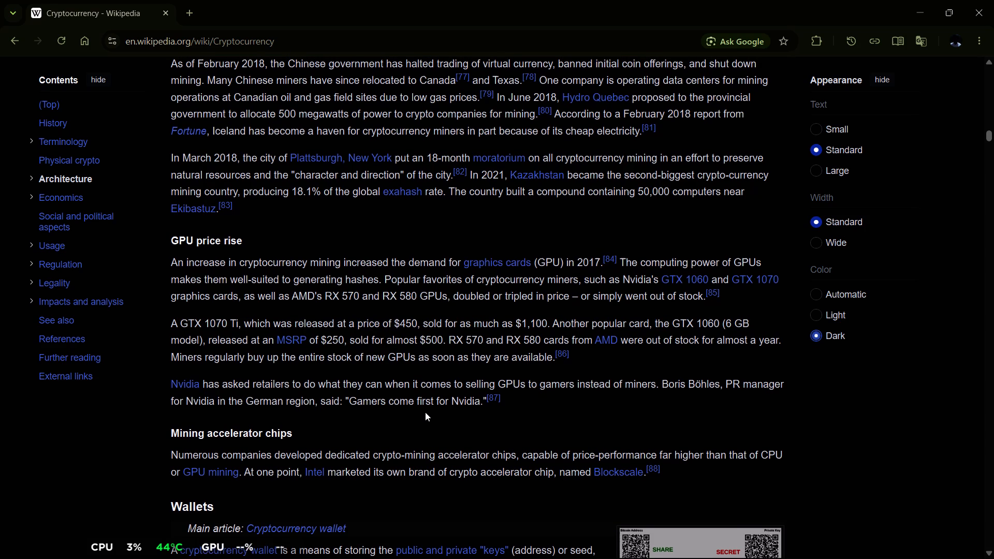
pyautogui.hscroll(1, 425, 412)
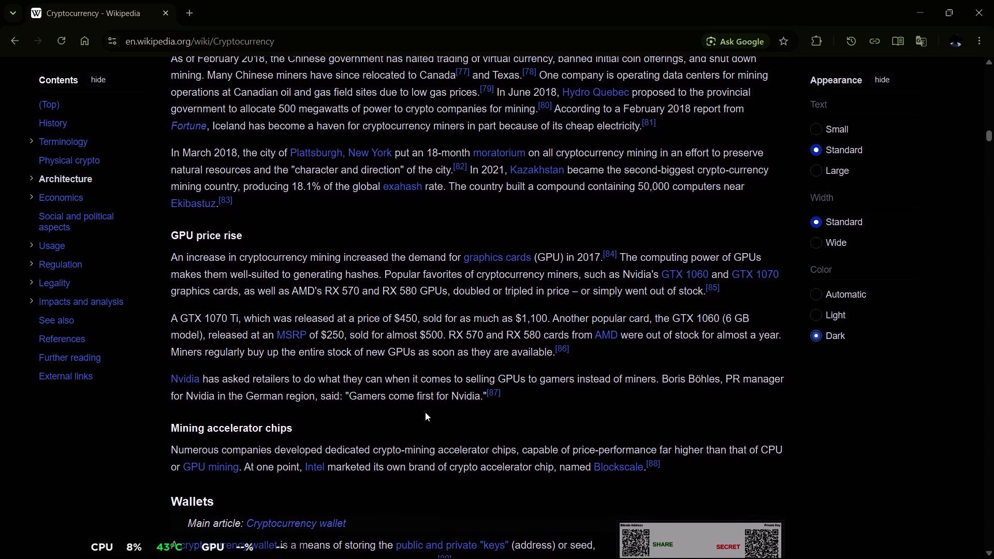
pyautogui.hscroll(1, 425, 412)
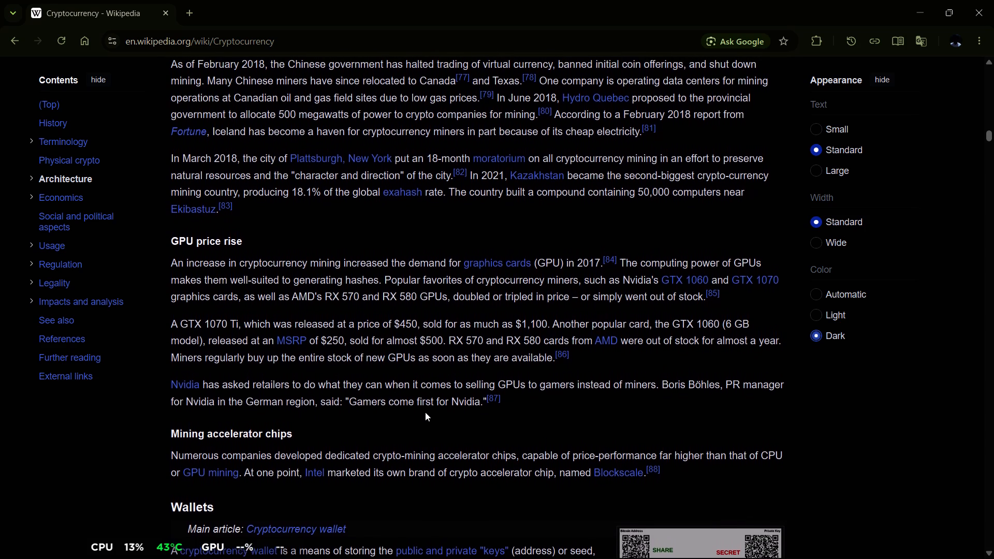
pyautogui.hscroll(1, 425, 412)
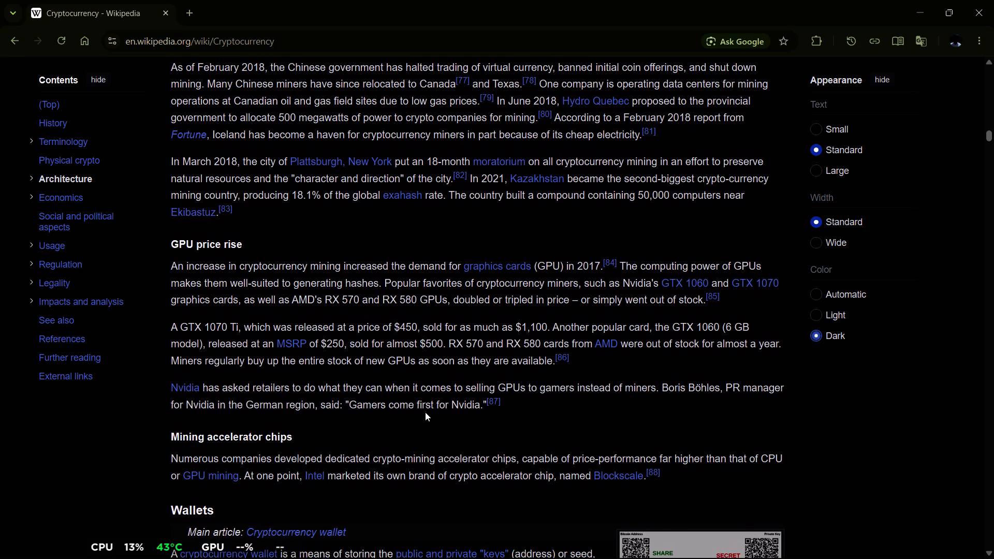
pyautogui.hscroll(1, 425, 412)
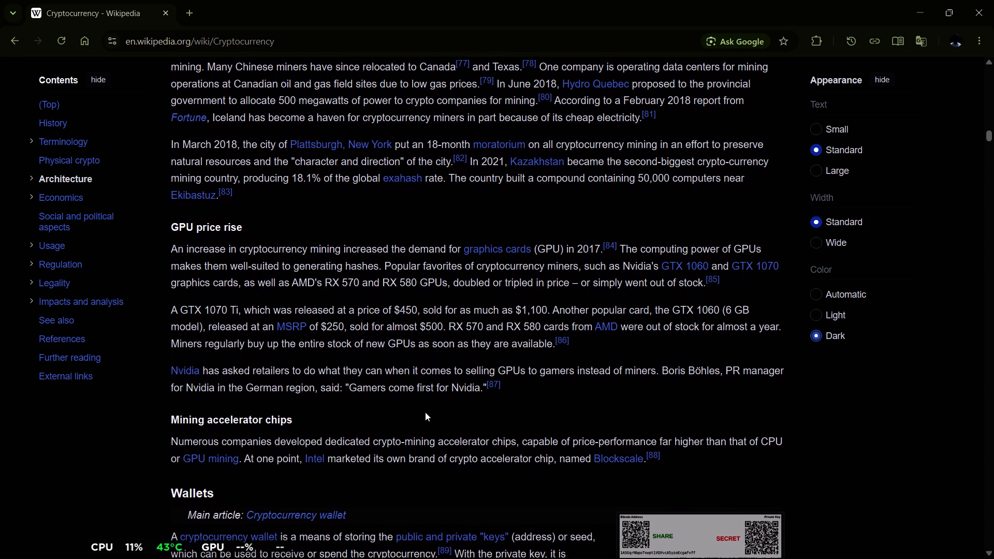
pyautogui.hscroll(1, 425, 412)
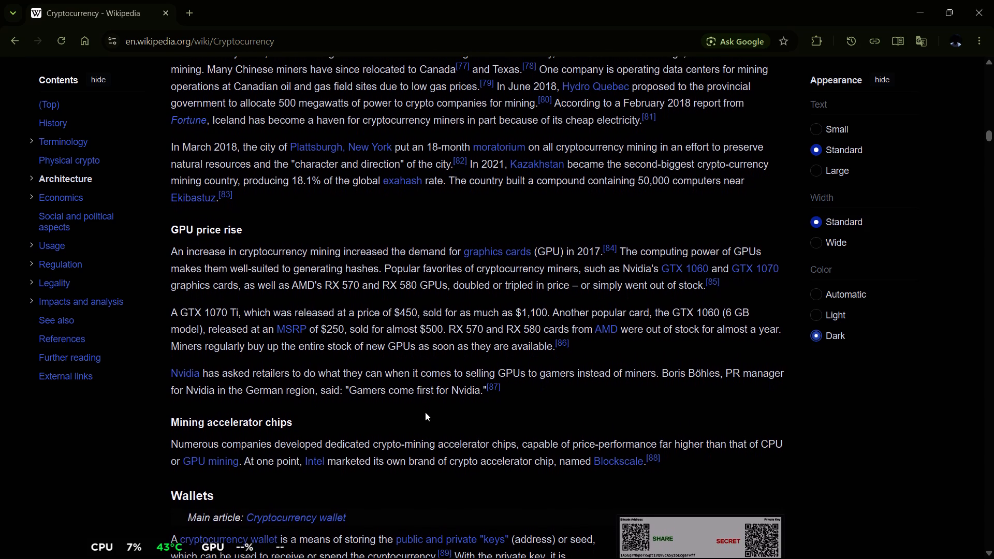
pyautogui.hscroll(1, 425, 412)
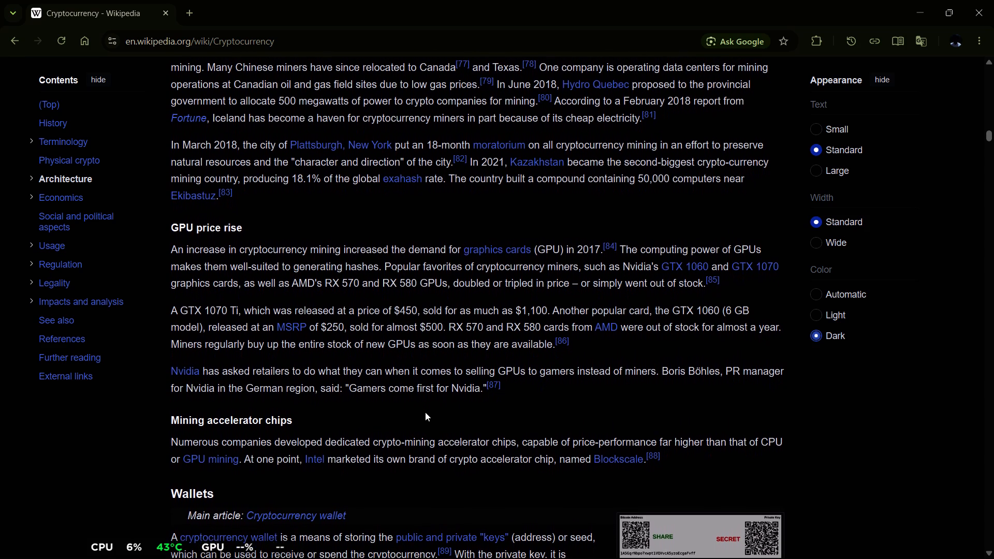
pyautogui.hscroll(1, 425, 412)
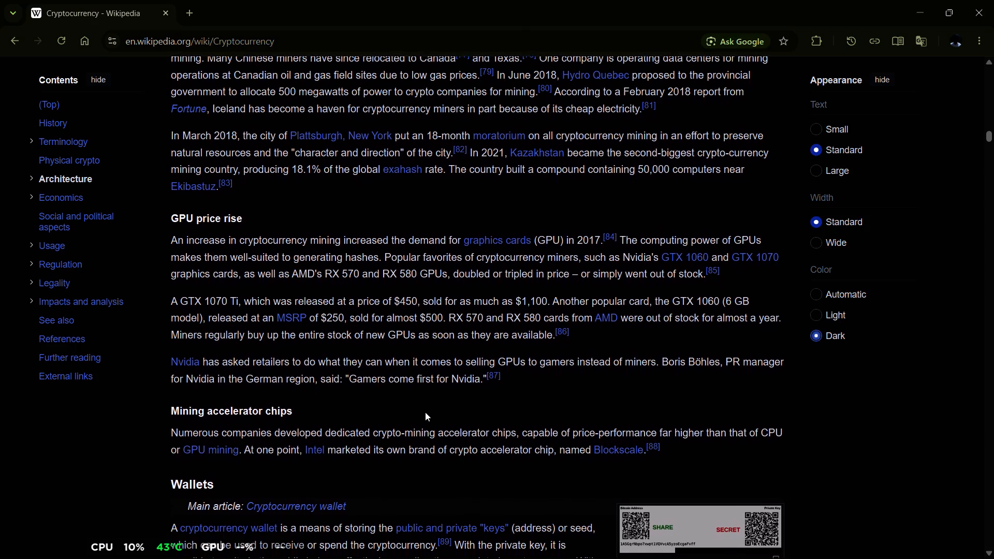
pyautogui.hscroll(1, 425, 412)
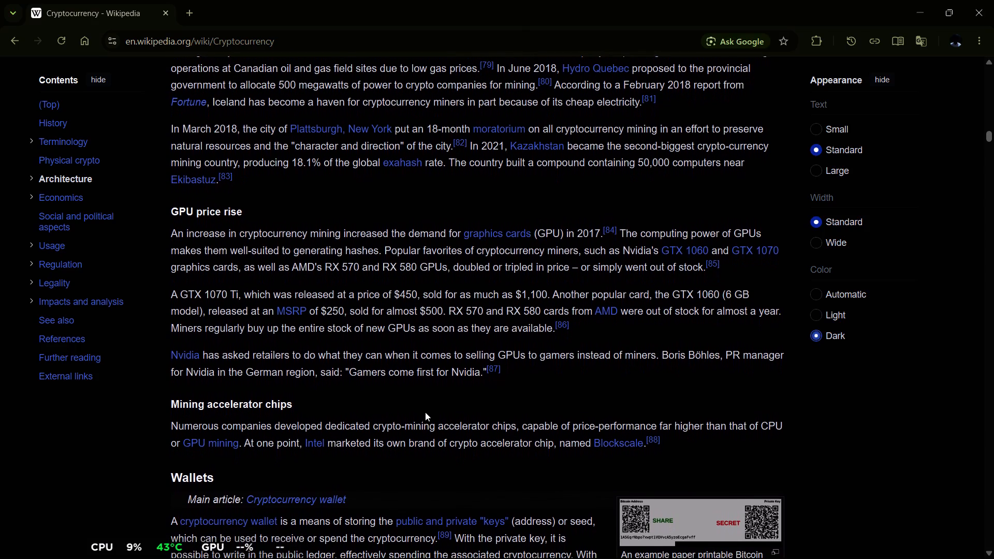
pyautogui.hscroll(1, 425, 412)
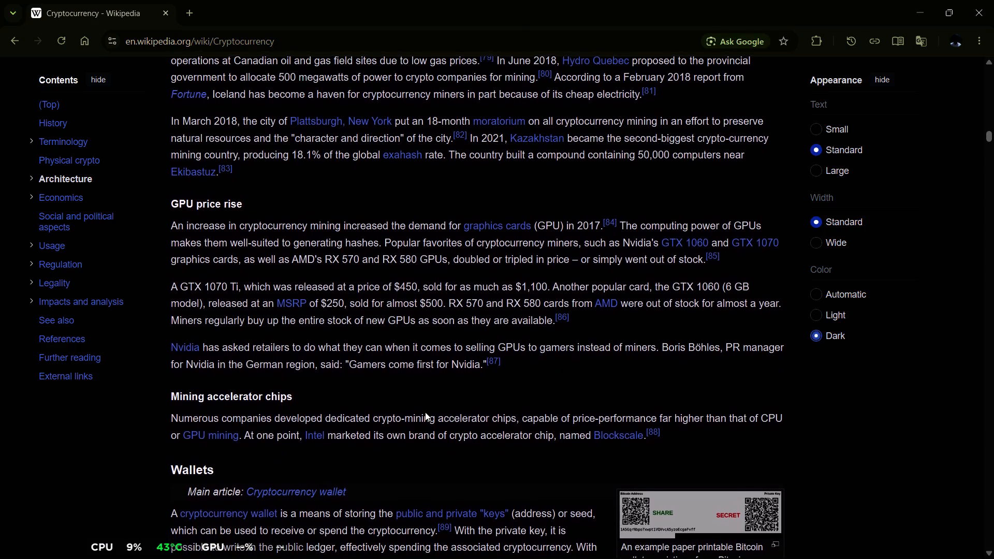
pyautogui.hscroll(1, 425, 412)
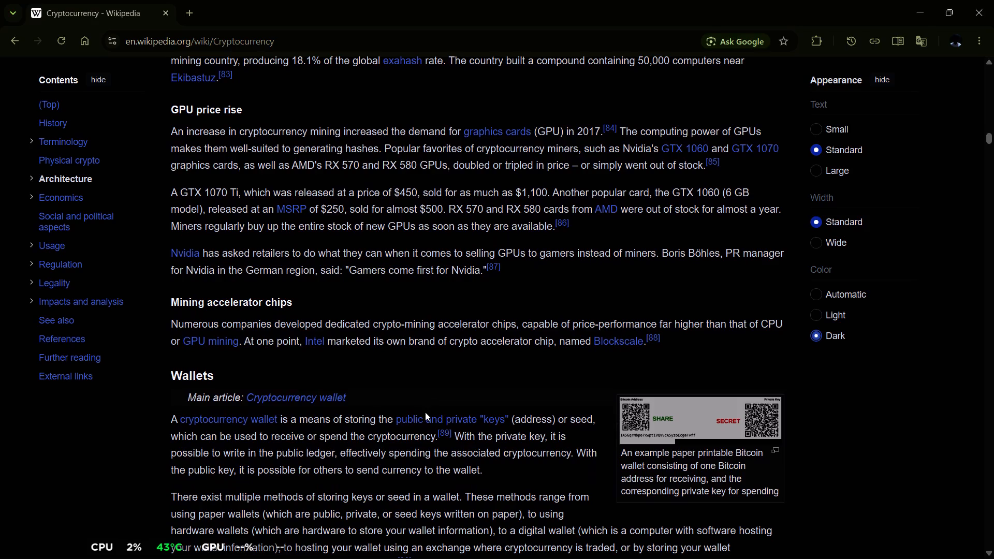
pyautogui.scroll(2, 425, 412)
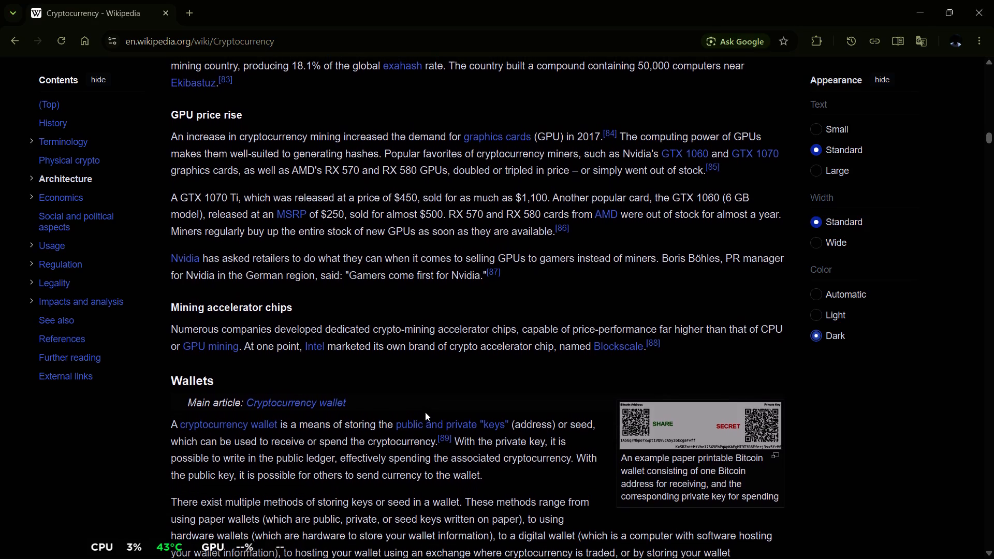
# Skim back through the Cryptocurrency article from Wallets past Physical crypto to the Altcoins passage in the Terminology section.
pyautogui.scroll(5, 425, 412)
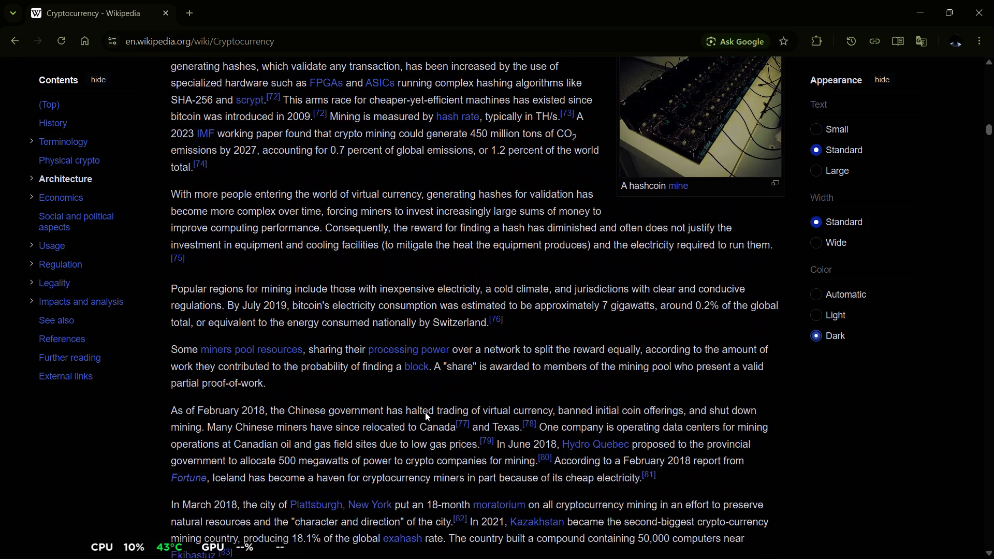
pyautogui.scroll(7, 425, 412)
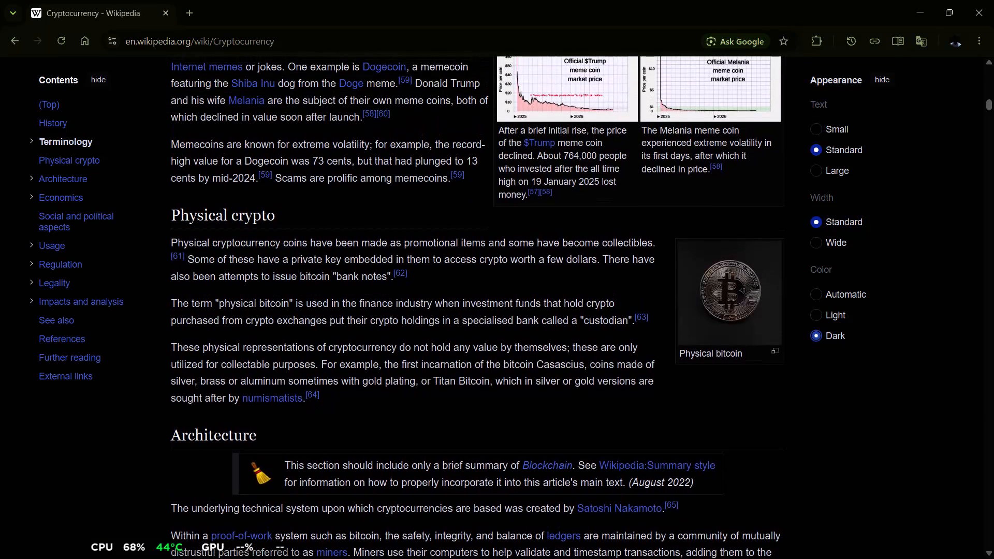
pyautogui.scroll(6, 425, 412)
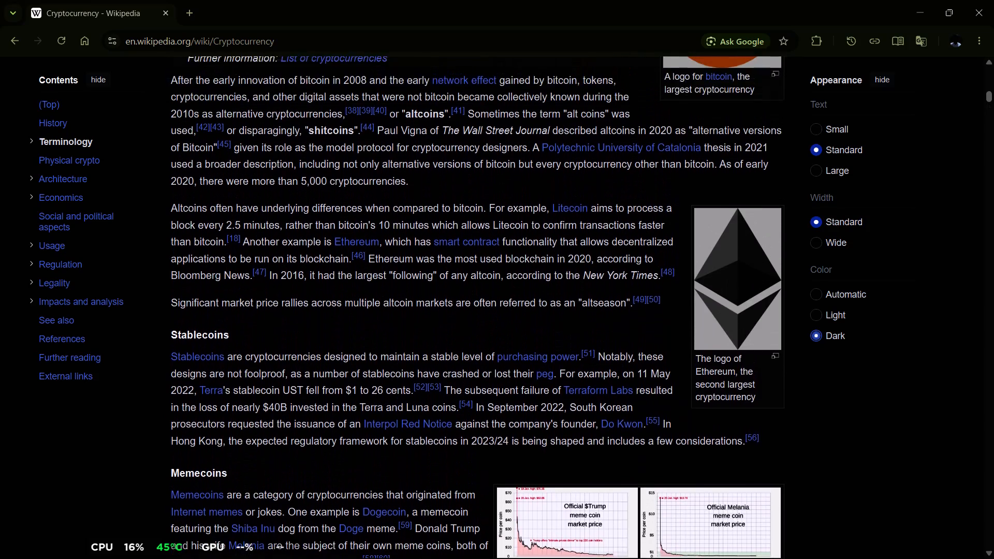
pyautogui.scroll(2, 425, 412)
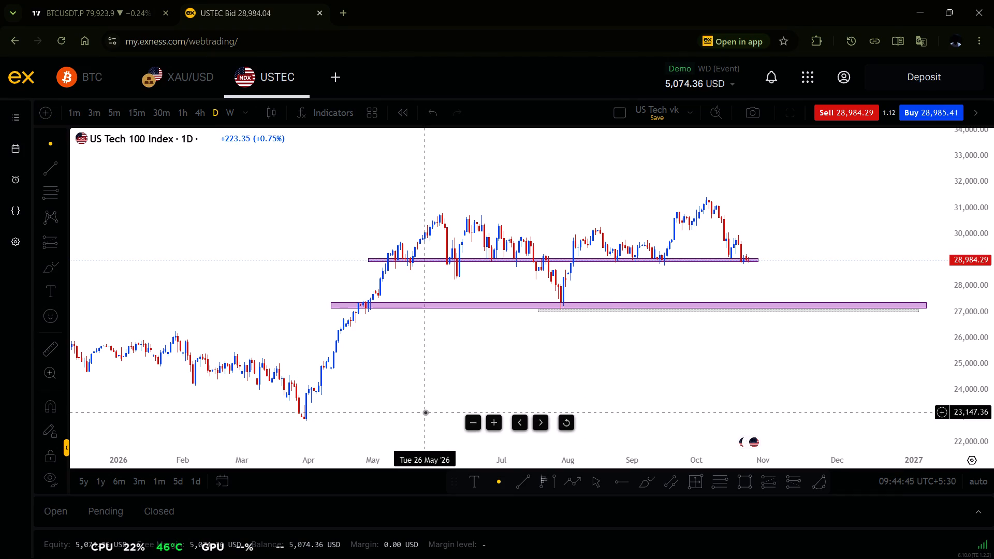
# Switch to Exness and examine the USTEC daily chart's price action around the two SUPP zones.
pyautogui.moveTo(630, 381); pyautogui.dragTo(560, 383)
pyautogui.scroll(4, 993, 289)
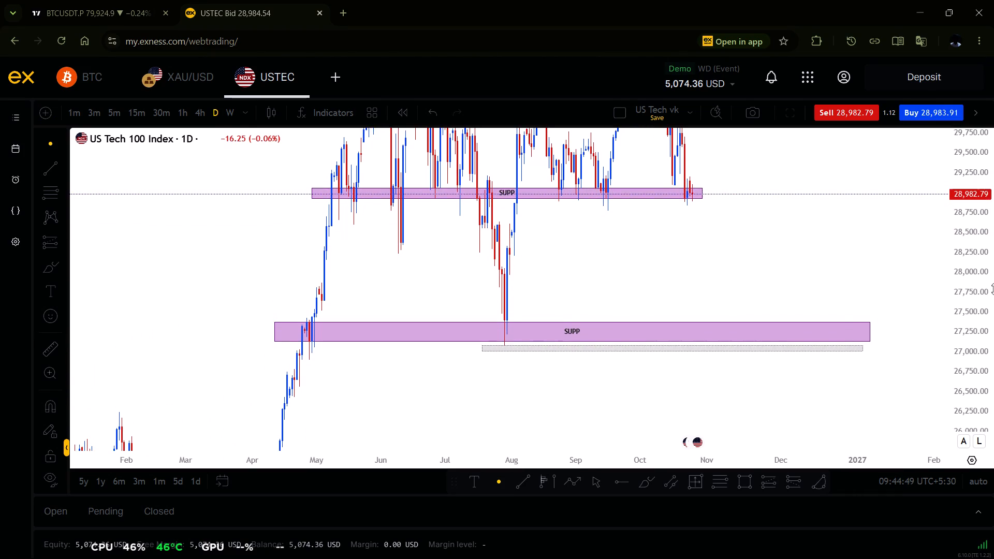
pyautogui.scroll(1, 993, 289)
pyautogui.moveTo(794, 295); pyautogui.dragTo(758, 407)
pyautogui.scroll(3, 758, 407)
pyautogui.scroll(2, 993, 307)
pyautogui.scroll(-3, 993, 307)
pyautogui.scroll(2, 993, 307)
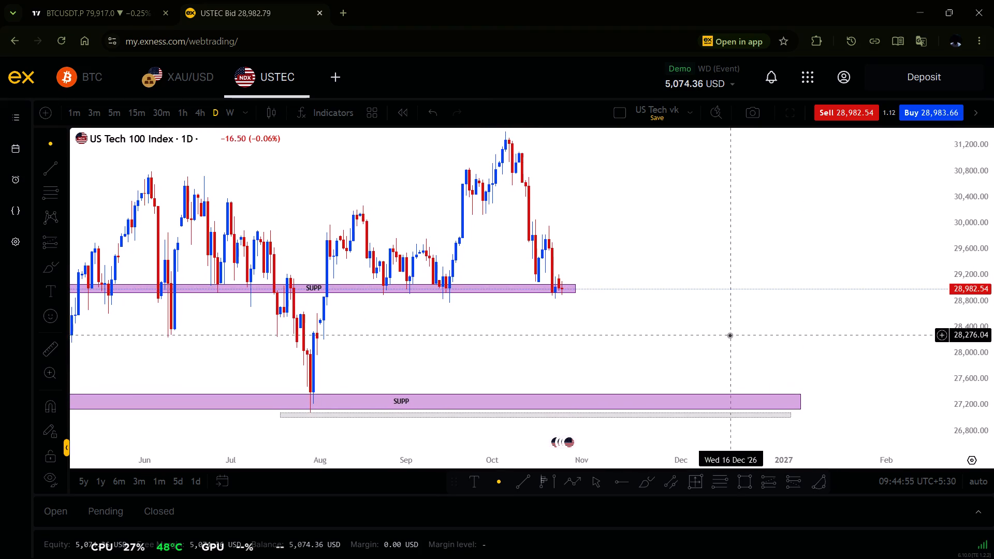
pyautogui.moveTo(729, 335); pyautogui.dragTo(766, 360)
# Open the XAU/USD daily chart and examine recent candles around the FVG box, the SUPP W zone and the marked levels above.
pyautogui.click(198, 76)
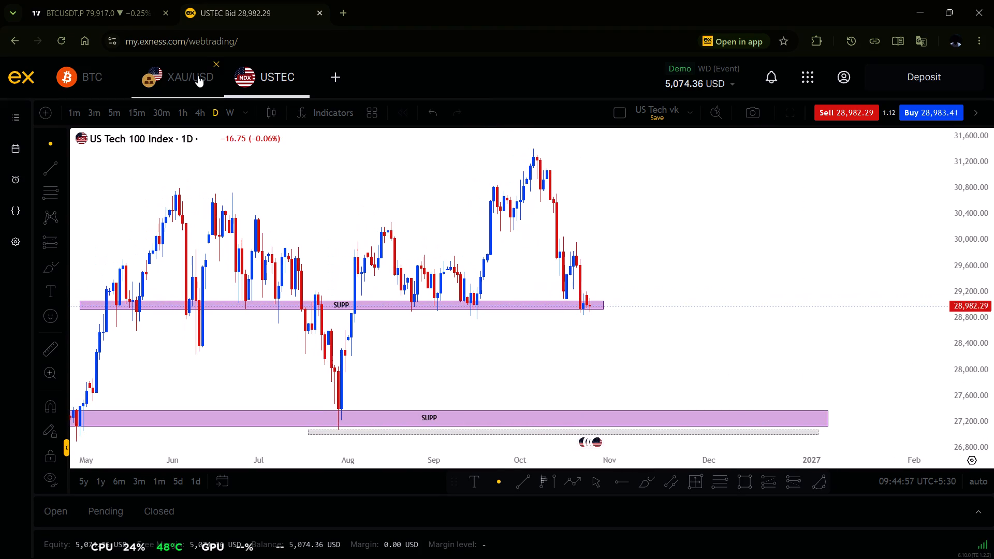
pyautogui.scroll(2, 715, 285)
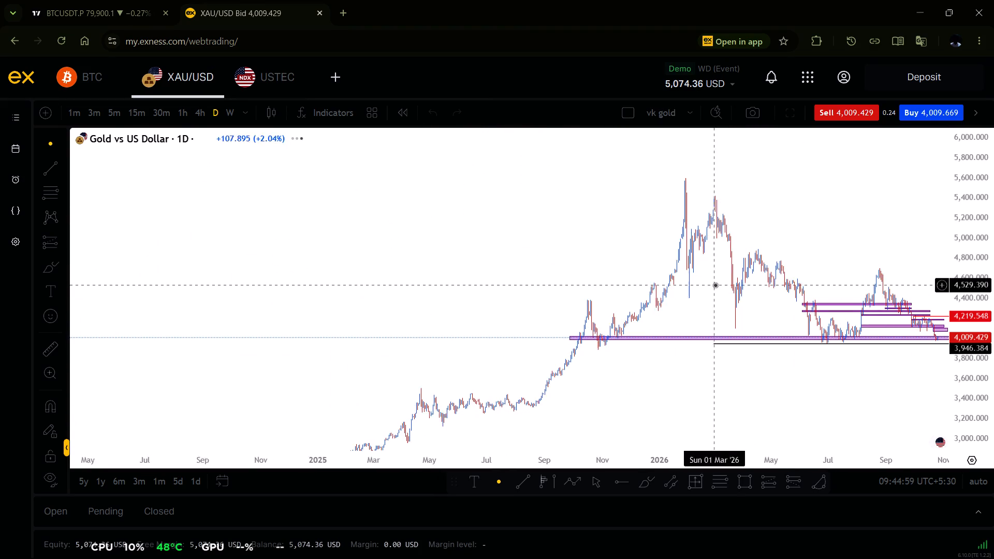
pyautogui.scroll(3, 715, 285)
pyautogui.scroll(2, 775, 261)
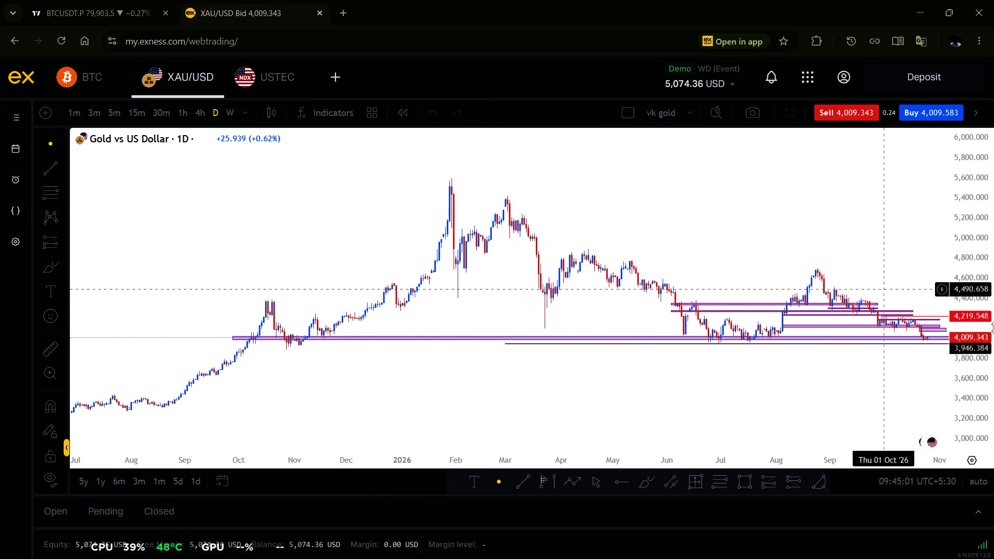
pyautogui.scroll(4, 993, 328)
pyautogui.scroll(1, 835, 307)
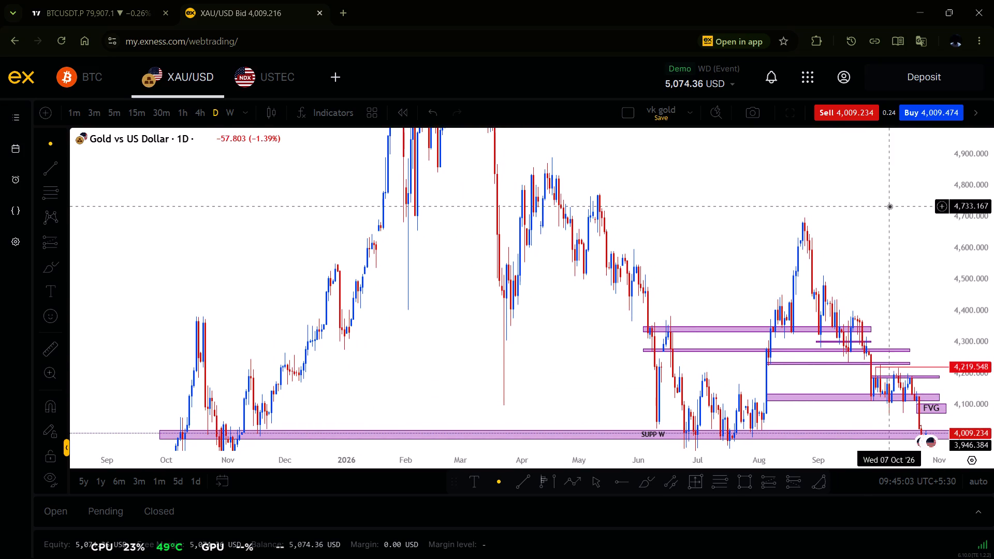
pyautogui.moveTo(889, 206); pyautogui.dragTo(711, 111)
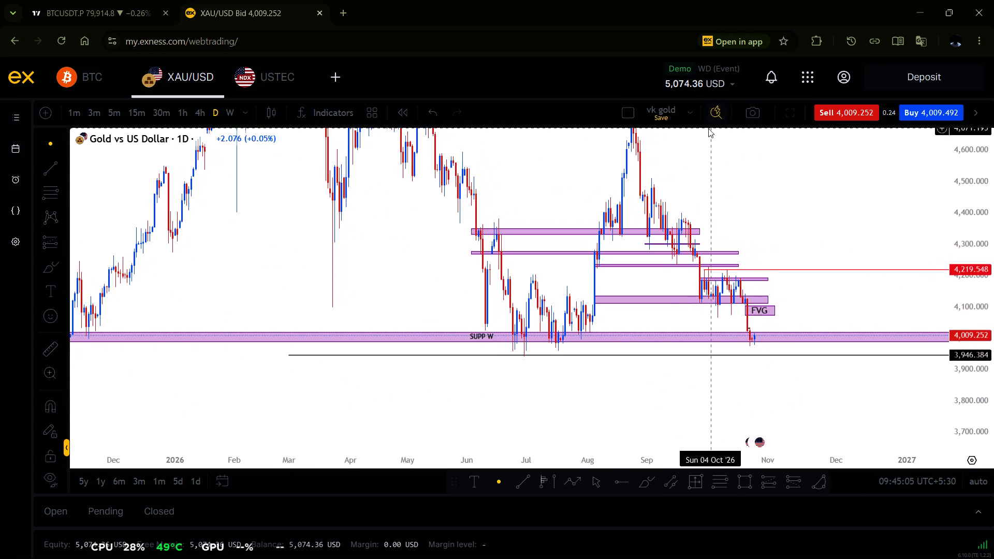
pyautogui.scroll(-4, 662, 266)
pyautogui.scroll(2, 662, 266)
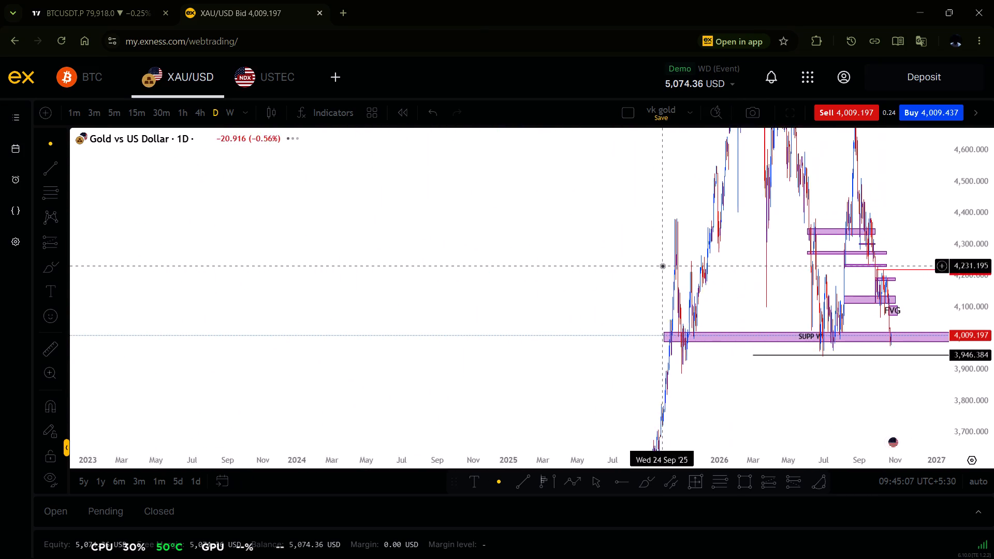
pyautogui.scroll(4, 662, 266)
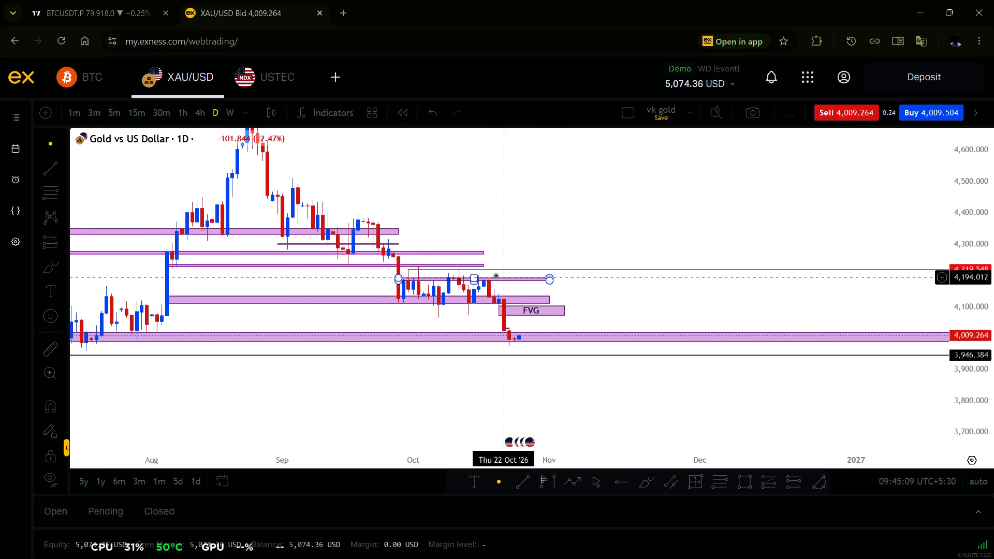
pyautogui.scroll(3, 993, 282)
pyautogui.scroll(-1, 993, 282)
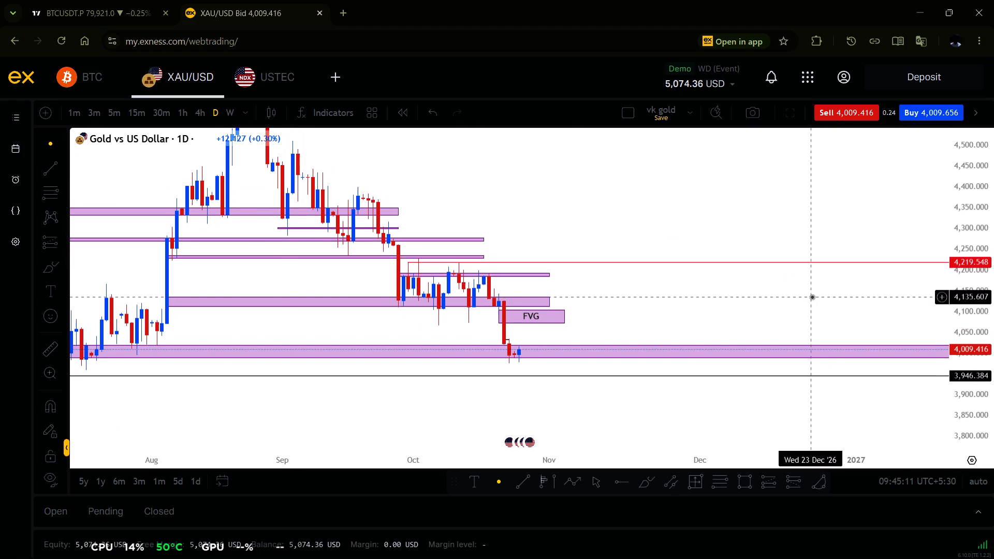
# Return to the Wikipedia Cryptocurrency article and look over the Altcoins and Stablecoins passages.
pyautogui.hscroll(1, 510, 408)
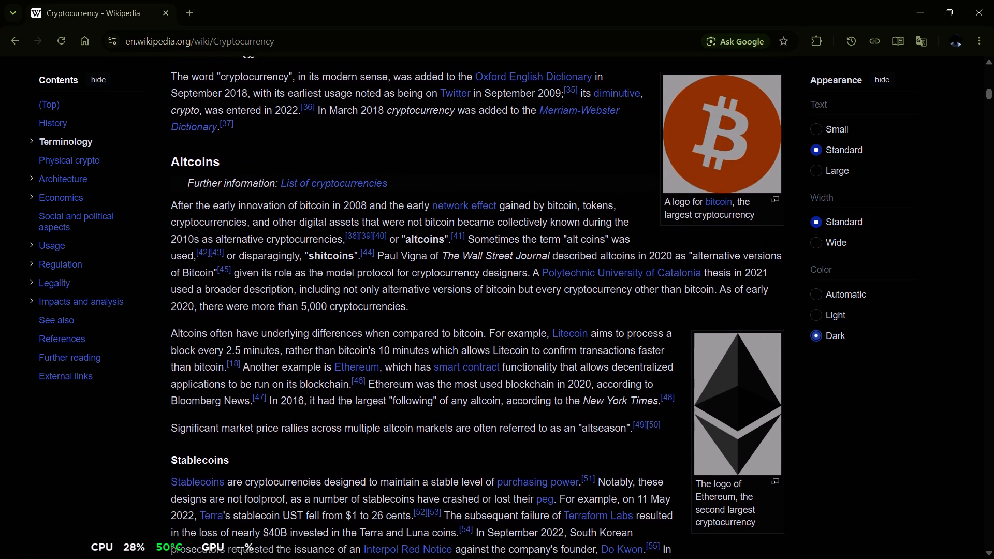
pyautogui.hscroll(1, 510, 408)
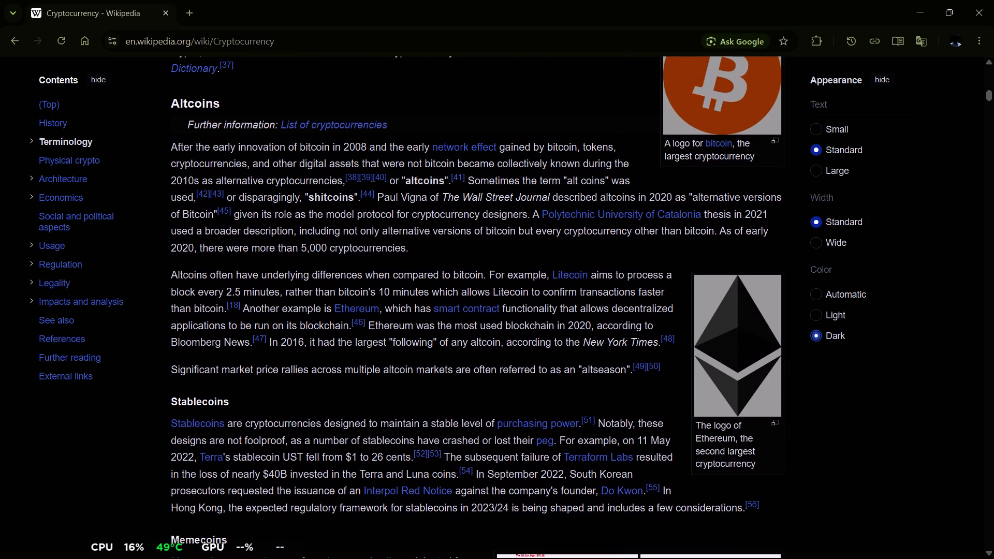
pyautogui.hscroll(1, 510, 408)
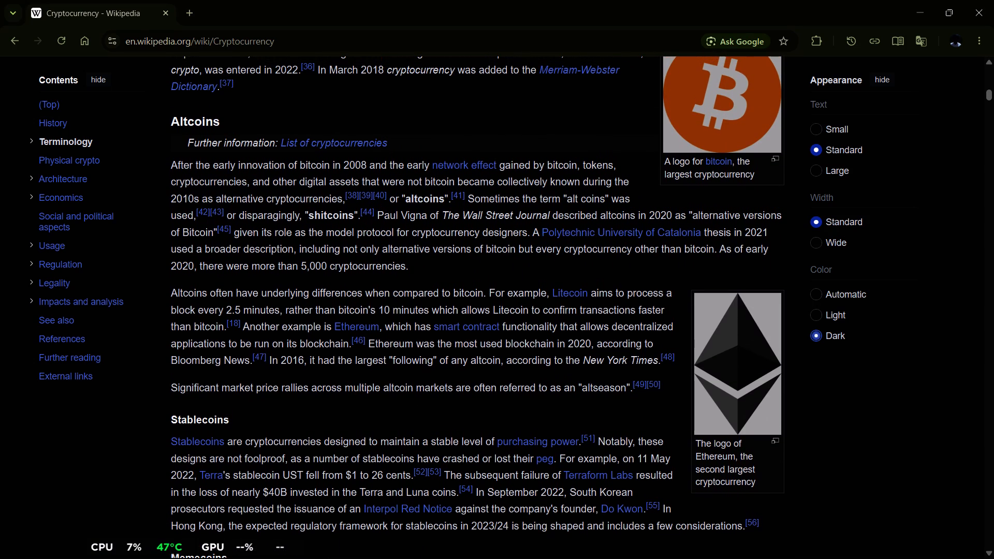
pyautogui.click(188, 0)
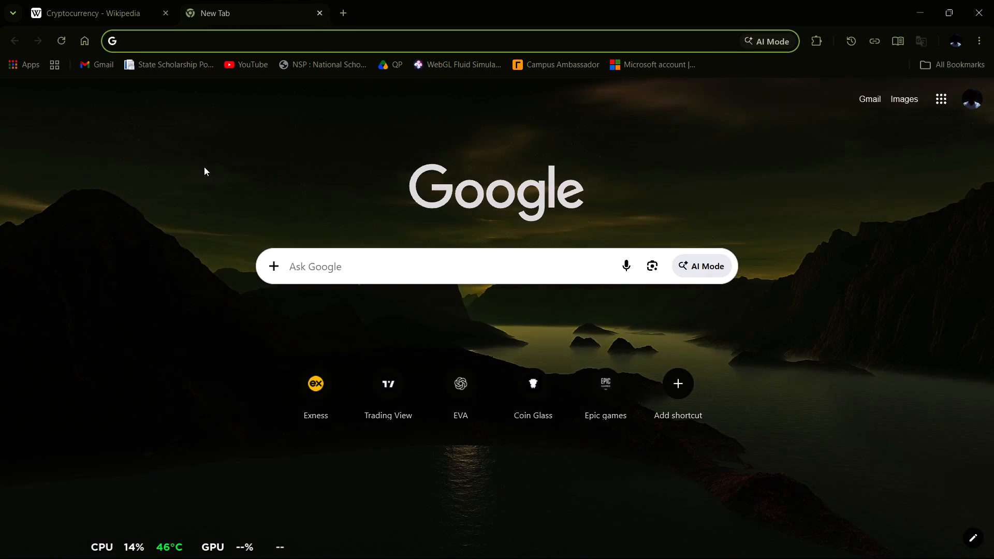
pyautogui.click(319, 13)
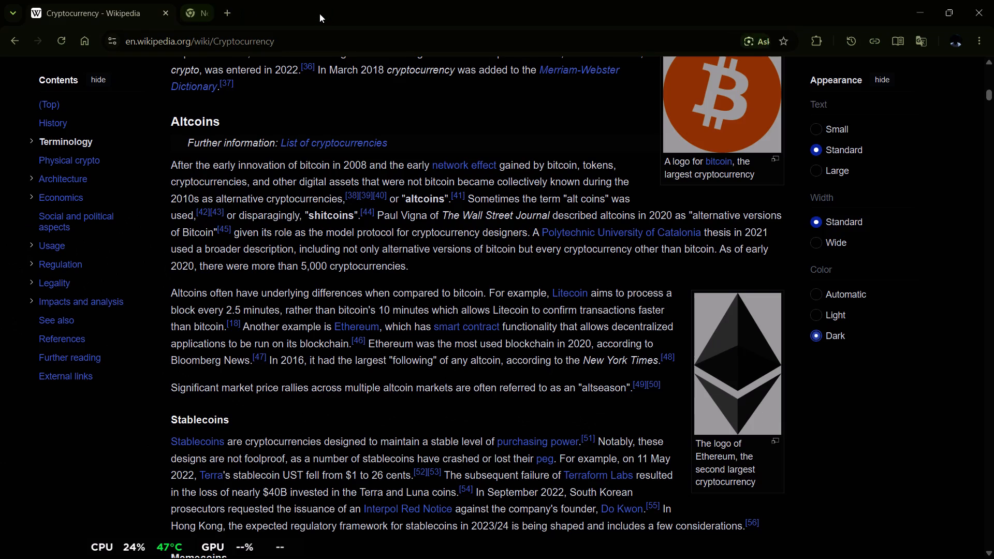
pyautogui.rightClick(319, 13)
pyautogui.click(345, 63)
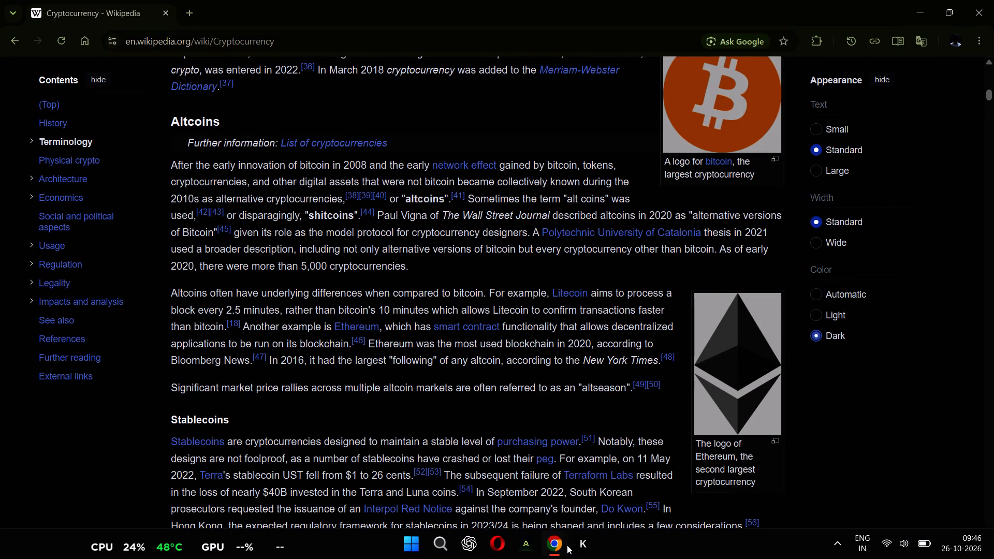
# Switch to the K application.
pyautogui.click(579, 546)
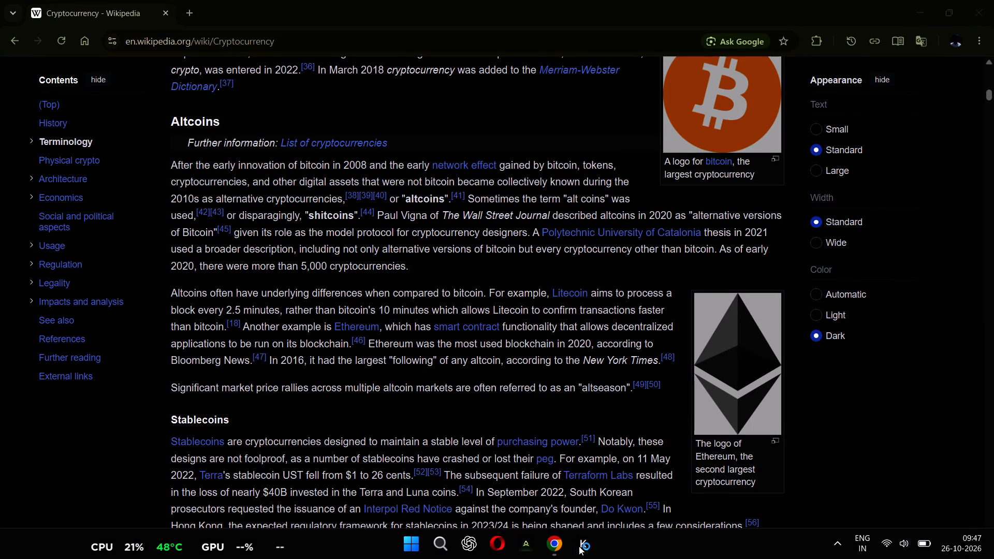
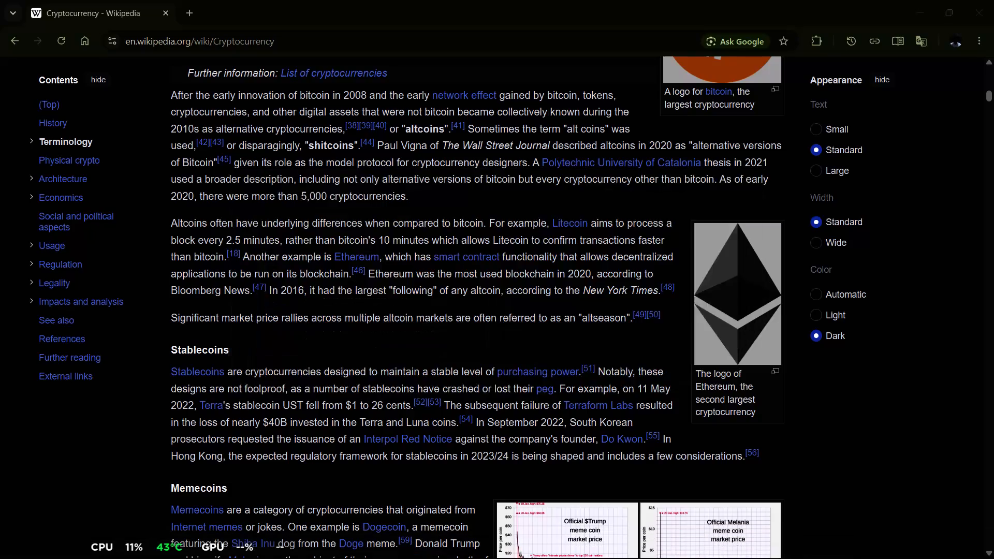
# Switch to the Exness XAU/USD daily chart in full screen and examine the recent candles around the FVG box and SUPP W zone.
pyautogui.moveTo(678, 317); pyautogui.dragTo(674, 291)
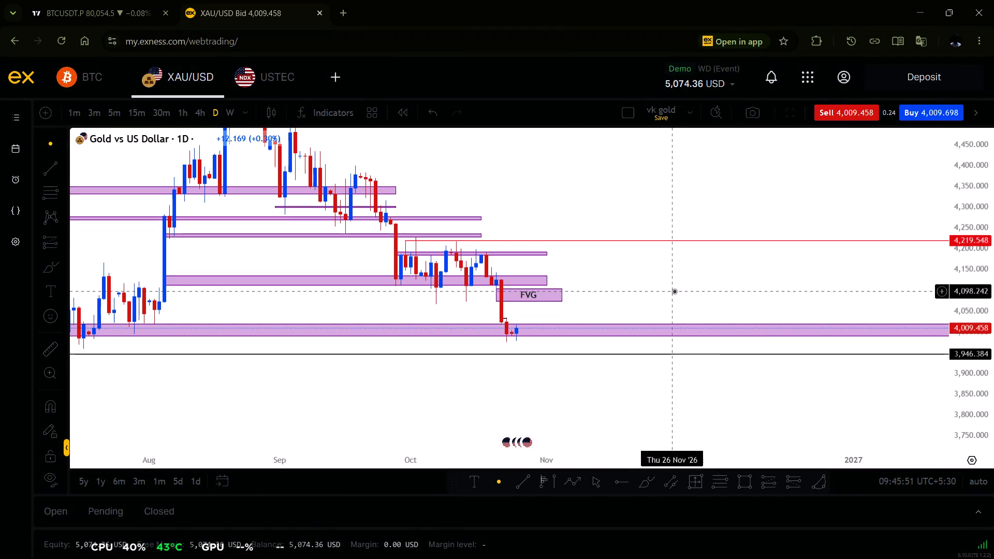
pyautogui.click(788, 121)
pyautogui.moveTo(667, 138); pyautogui.dragTo(681, 226)
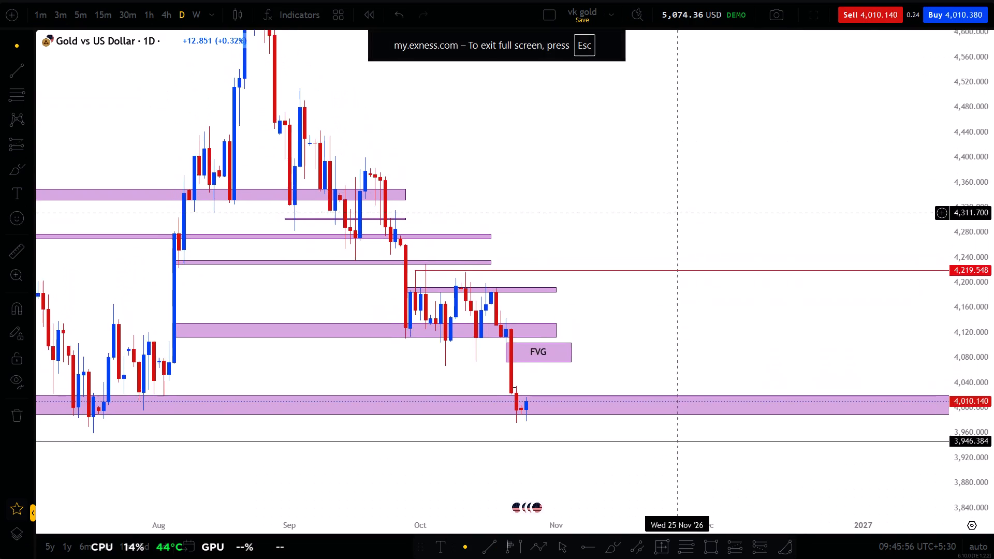
pyautogui.moveTo(681, 226); pyautogui.dragTo(737, 183)
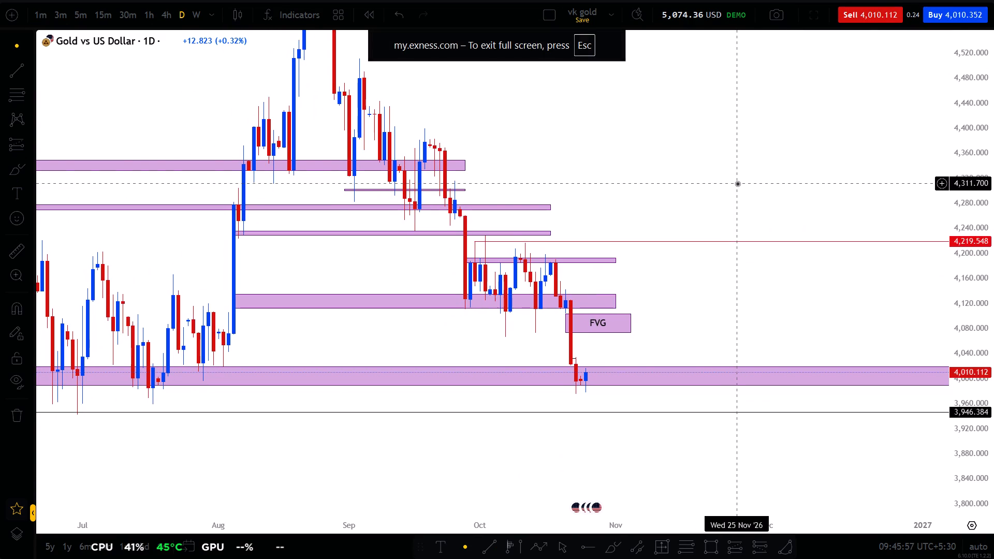
pyautogui.moveTo(602, 157); pyautogui.dragTo(662, 143)
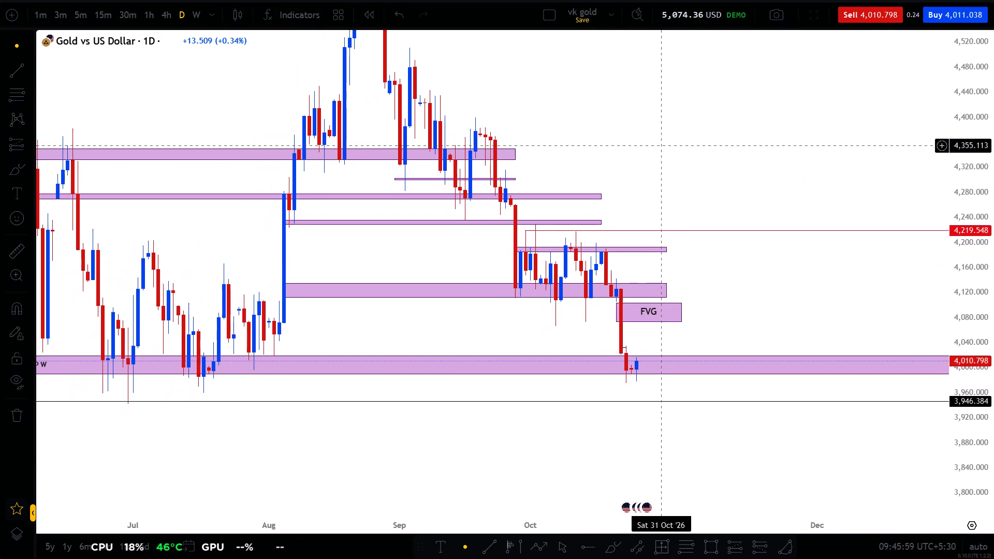
pyautogui.moveTo(662, 143); pyautogui.dragTo(662, 143)
pyautogui.moveTo(849, 141); pyautogui.dragTo(835, 87)
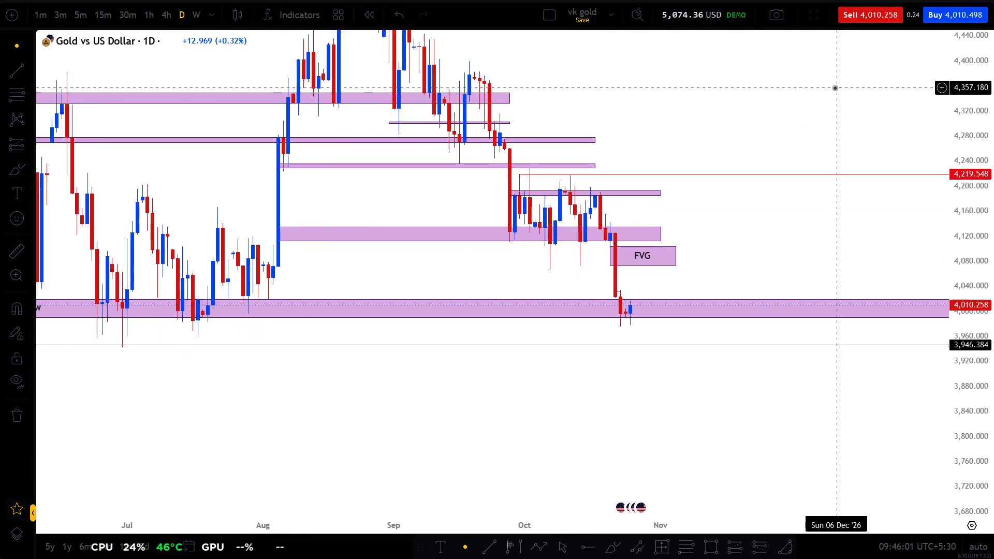
pyautogui.scroll(-2, 835, 87)
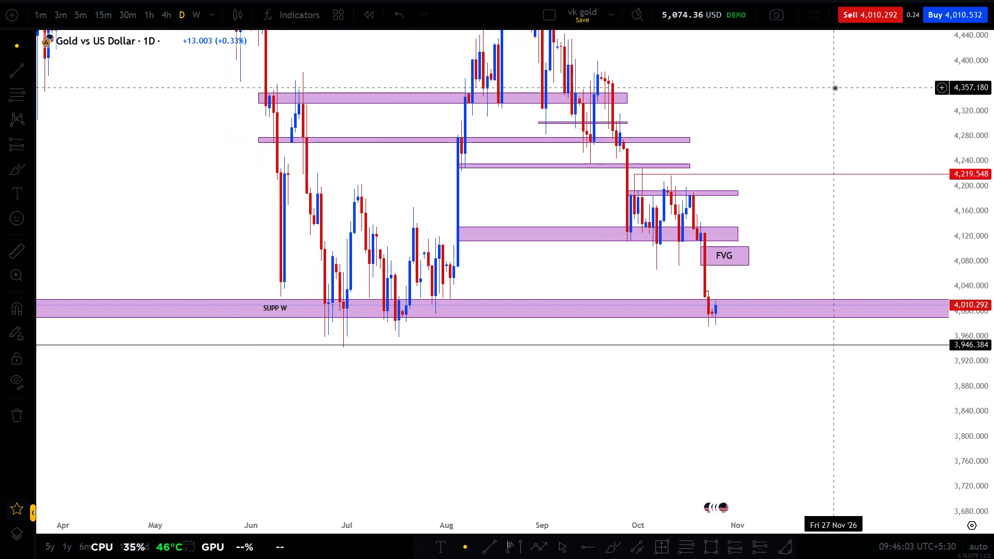
pyautogui.scroll(-3, 835, 87)
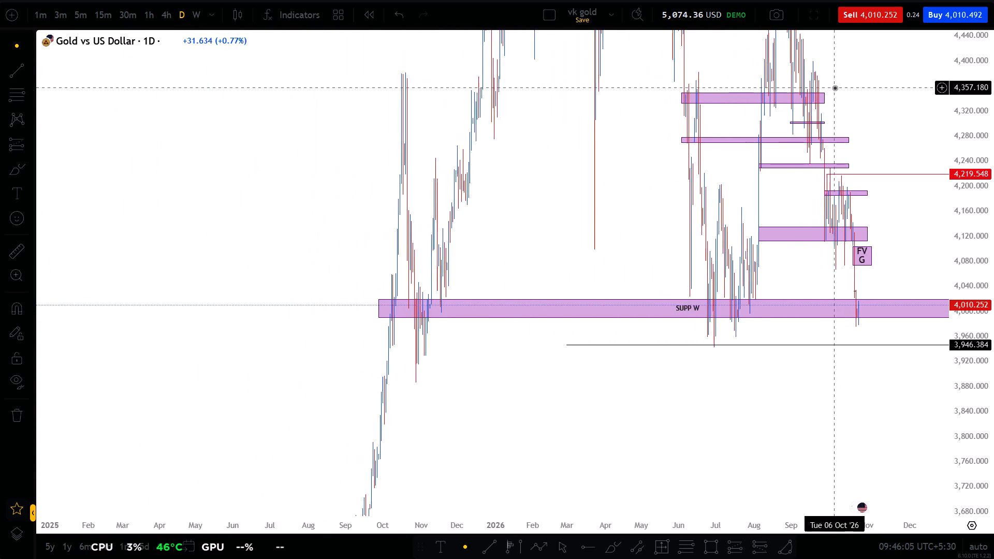
pyautogui.scroll(5, 835, 87)
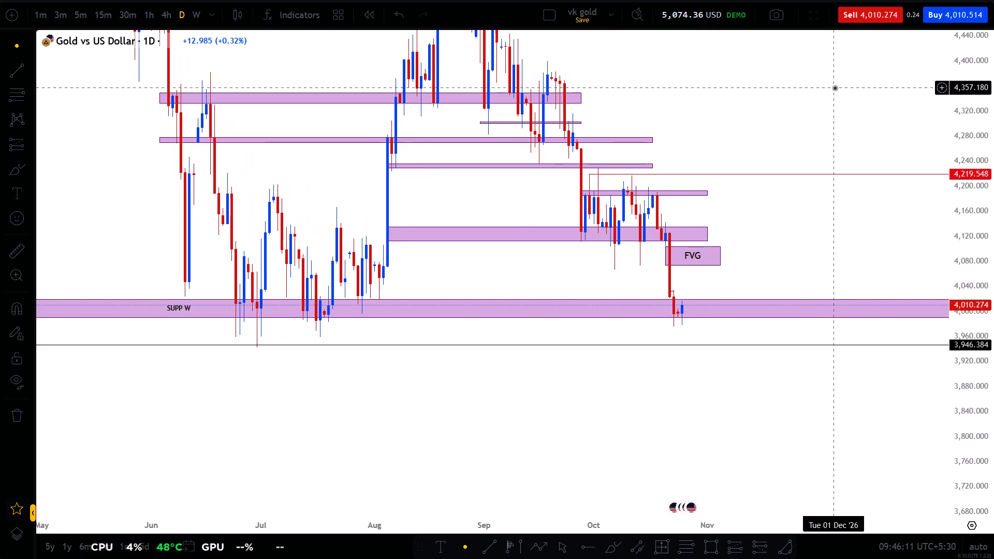
pyautogui.scroll(3, 835, 87)
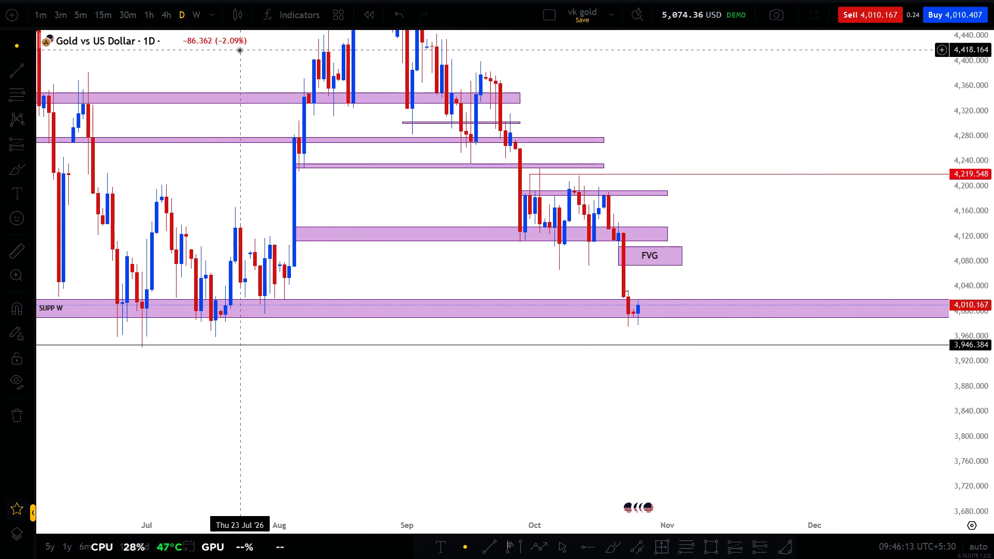
# Set the gold chart to the 4h timeframe and examine the candles around the FVG box and the support zone.
pyautogui.click(171, 10)
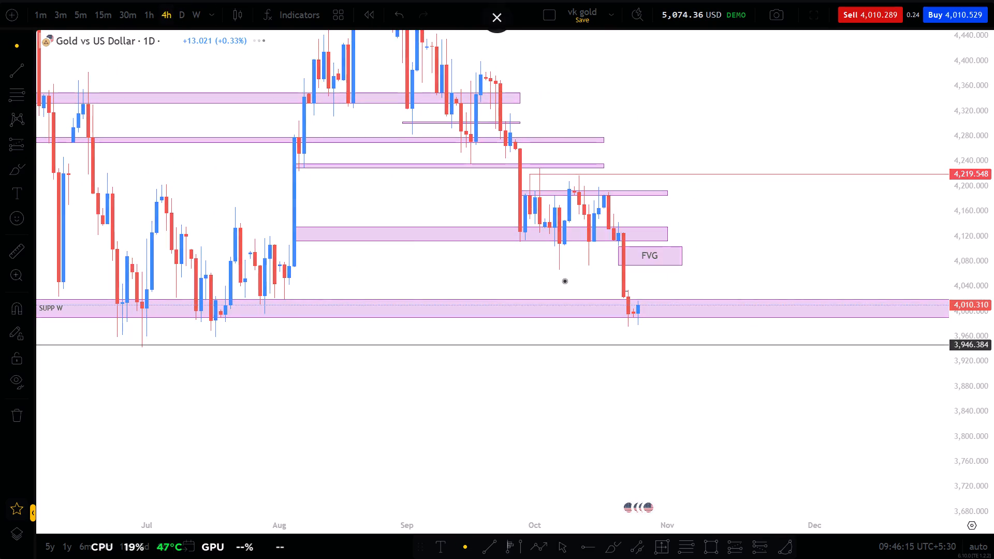
pyautogui.scroll(6, 993, 303)
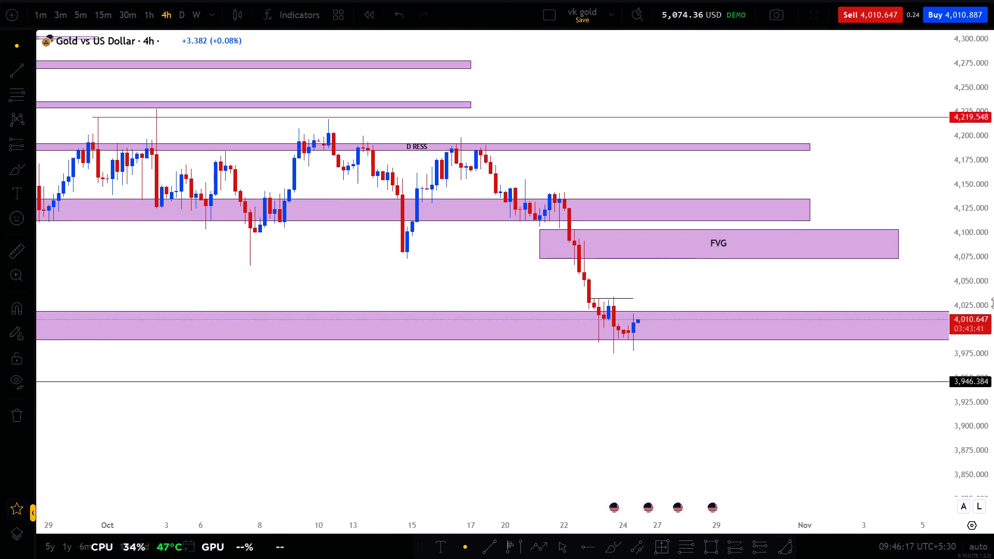
pyautogui.scroll(2, 835, 343)
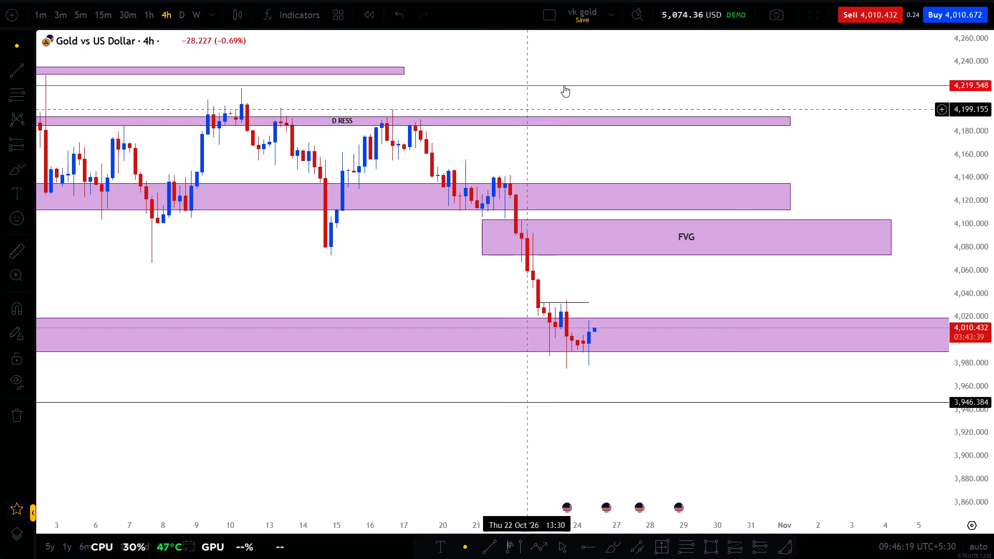
# Save the vk gold chart layout.
pyautogui.click(586, 5)
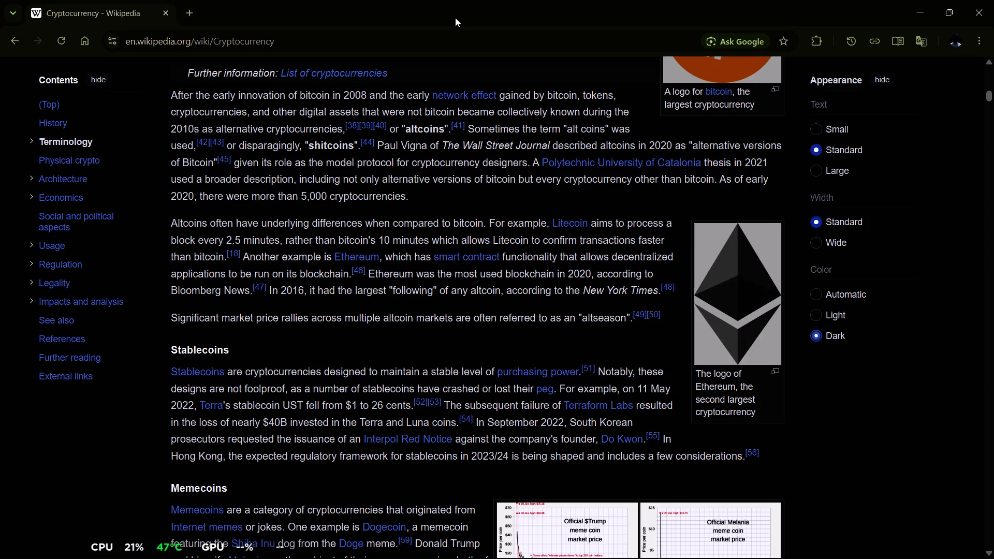
# Return to the Wikipedia Cryptocurrency article and look over the Memecoins, Physical crypto and Architecture sections.
pyautogui.scroll(-3, 495, 257)
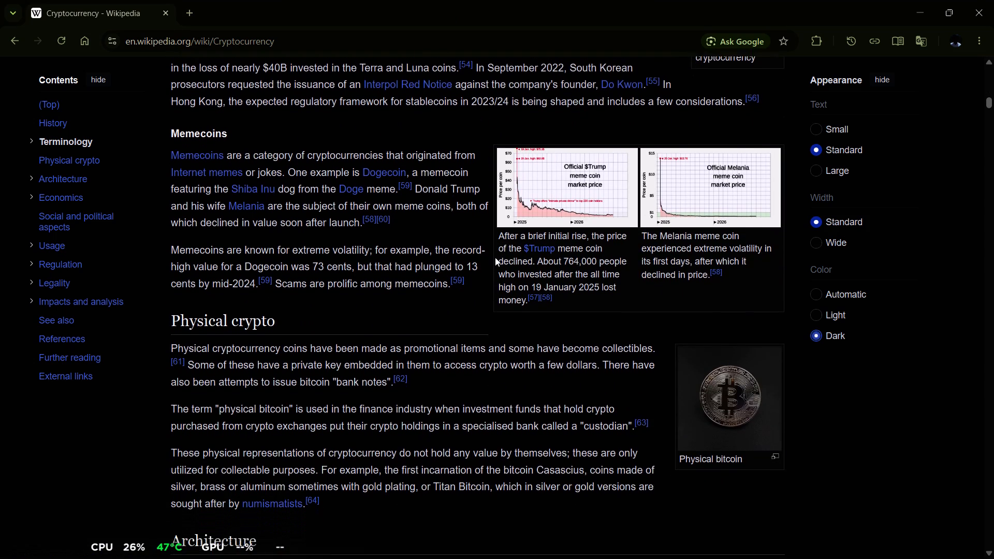
pyautogui.scroll(-2, 495, 257)
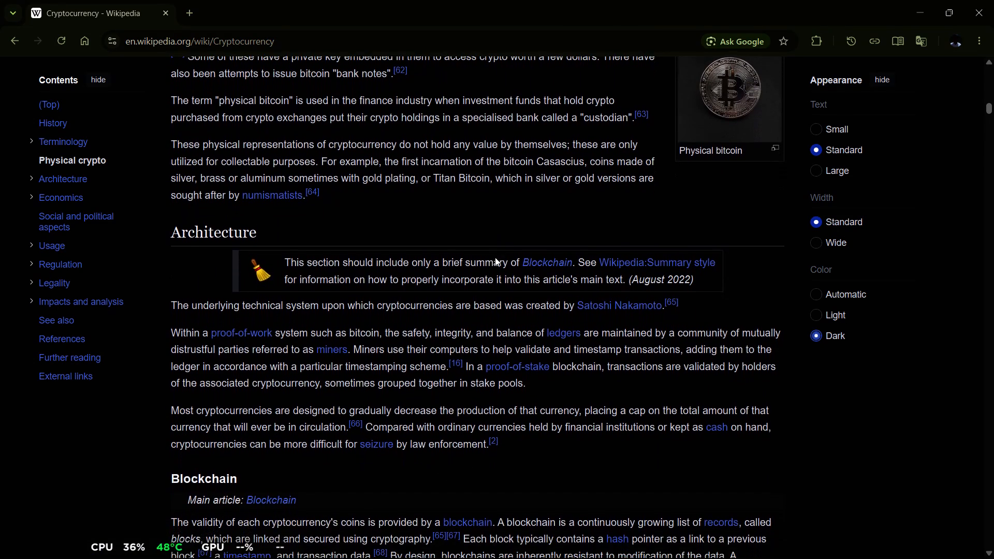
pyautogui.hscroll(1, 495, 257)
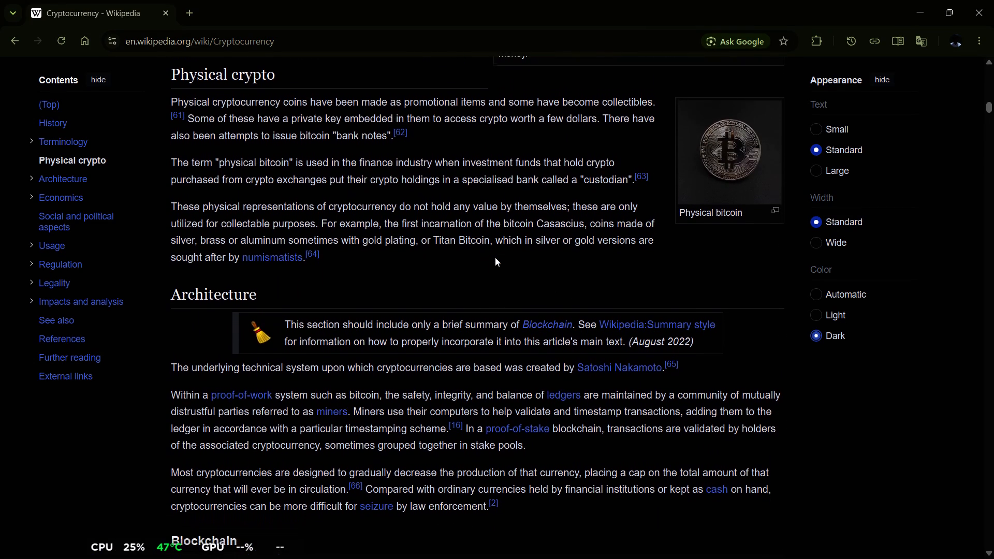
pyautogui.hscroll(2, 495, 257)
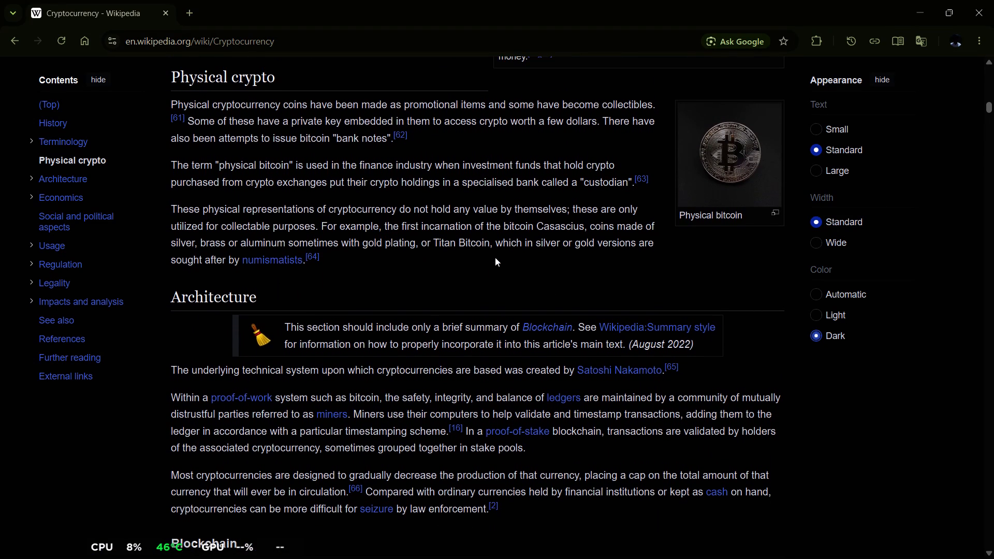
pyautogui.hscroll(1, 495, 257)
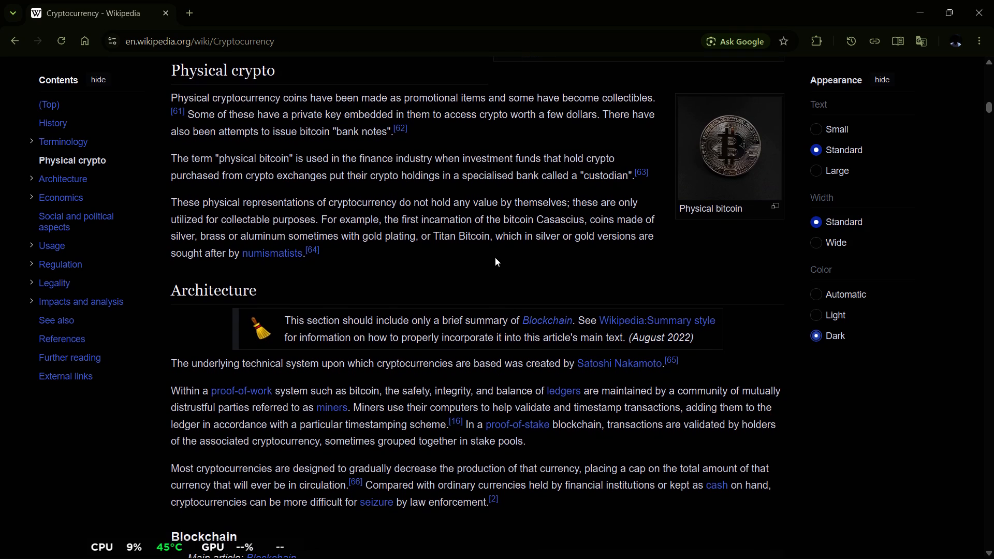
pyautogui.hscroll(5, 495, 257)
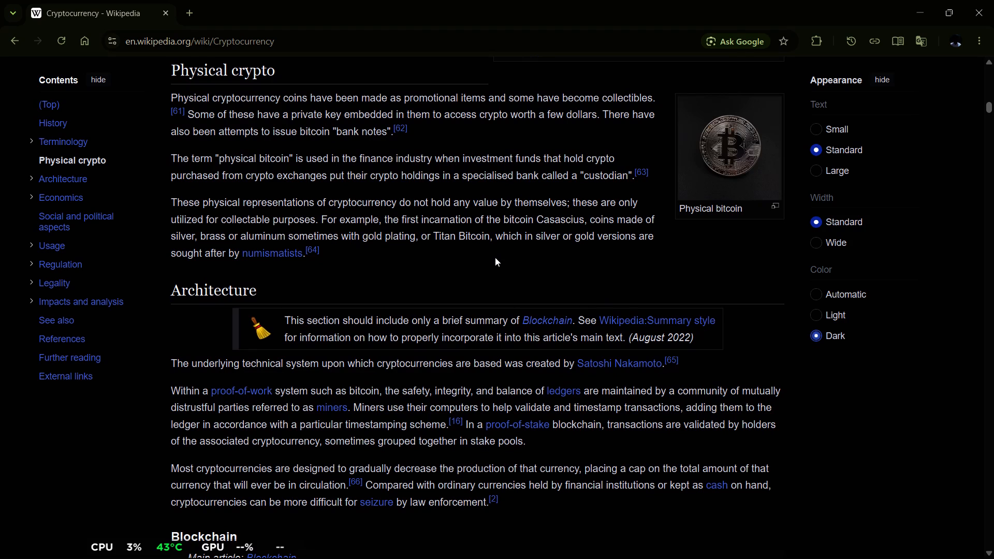
# Go to the Windows desktop and refresh it.
pyautogui.rightClick(495, 257)
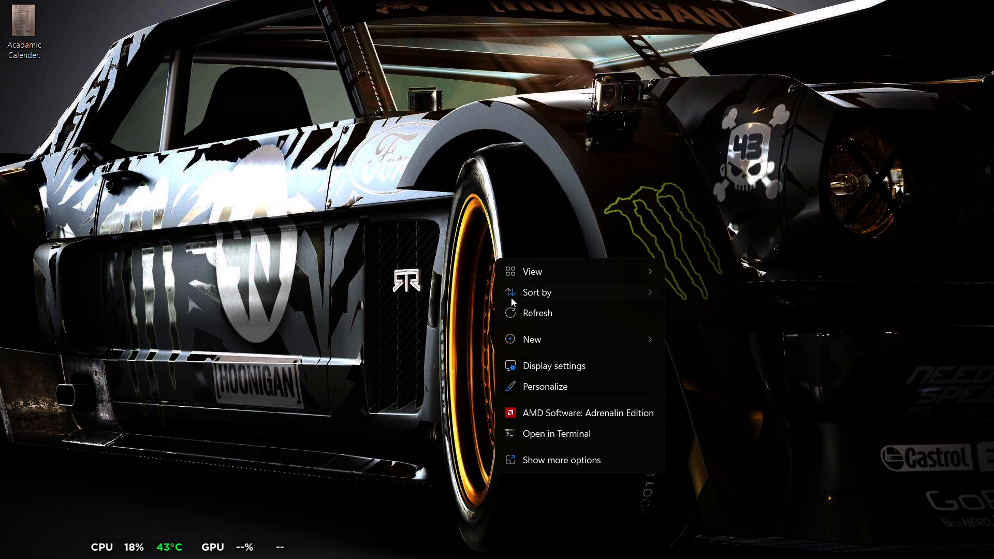
pyautogui.click(514, 308)
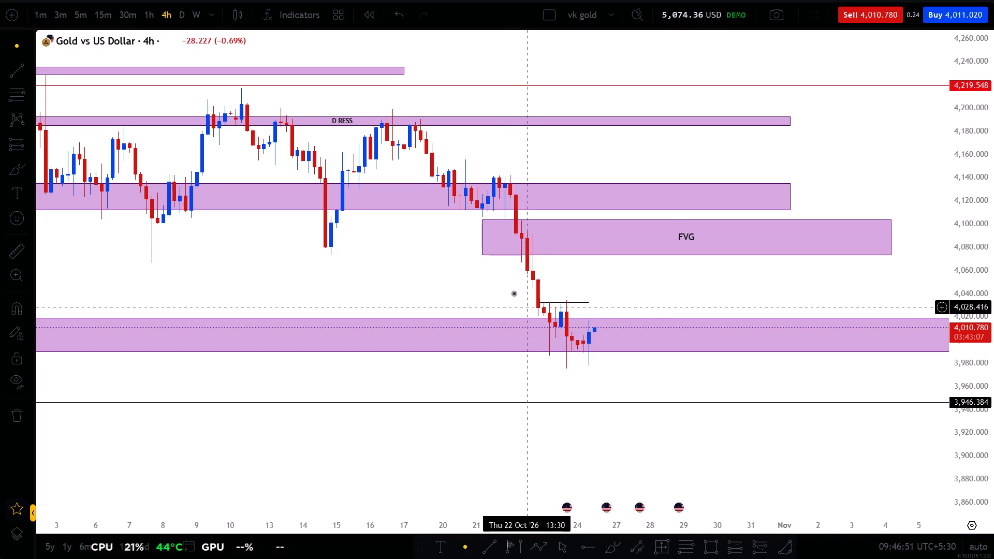
# Return to the Exness gold 4h chart and examine the price action between the D RESS zone, the FVG box and the support zone.
pyautogui.moveTo(505, 286); pyautogui.dragTo(463, 278)
pyautogui.scroll(-3, 527, 385)
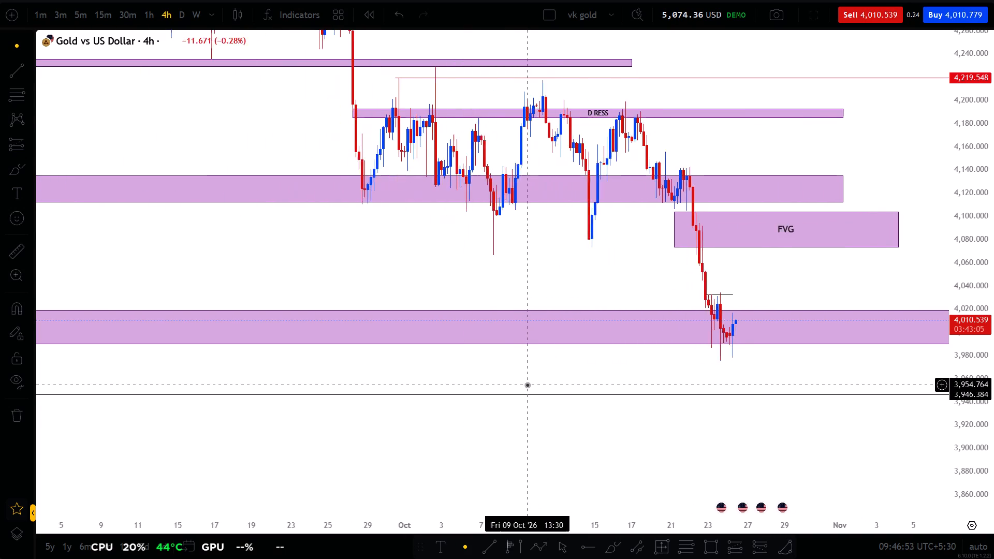
pyautogui.scroll(4, 527, 385)
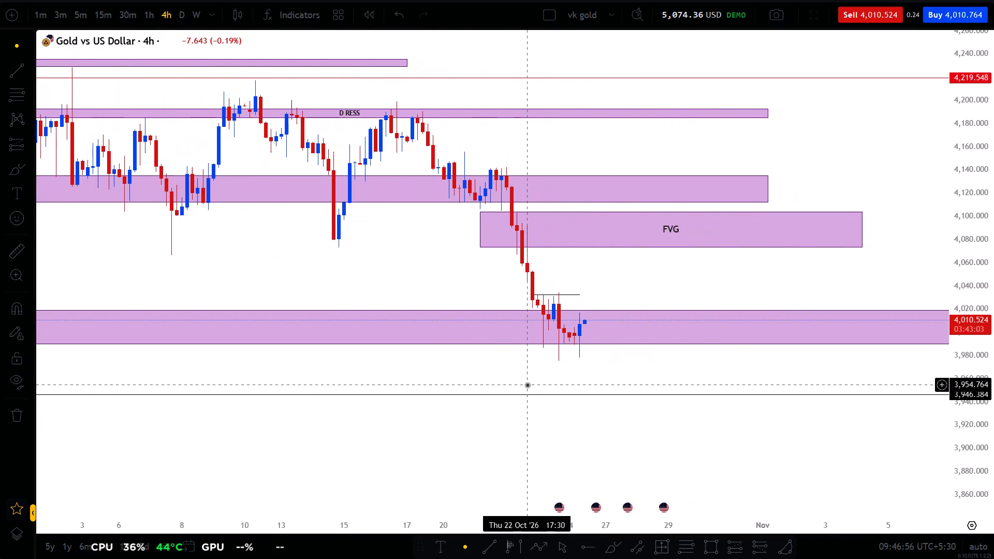
pyautogui.scroll(-6, 527, 385)
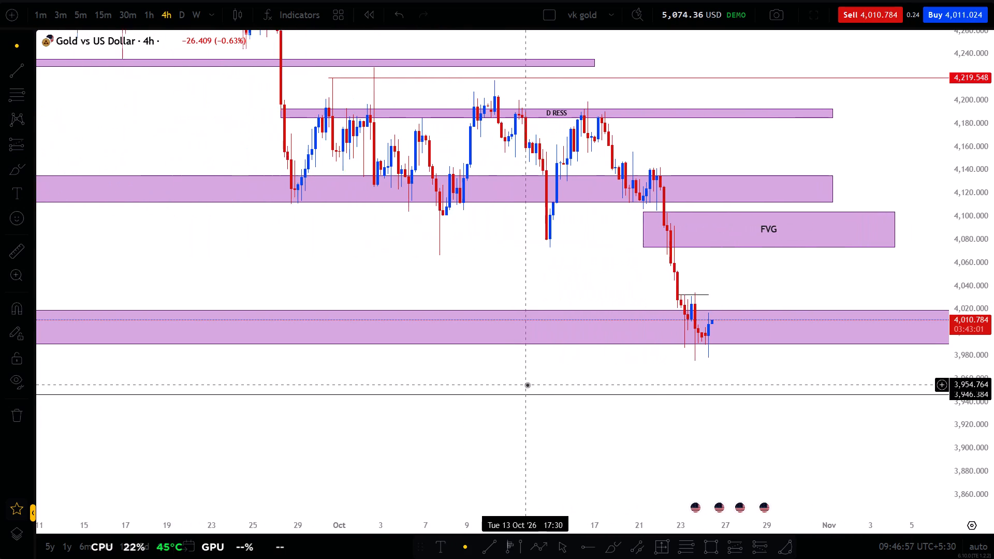
pyautogui.scroll(-1, 527, 385)
pyautogui.moveTo(543, 261); pyautogui.dragTo(462, 268)
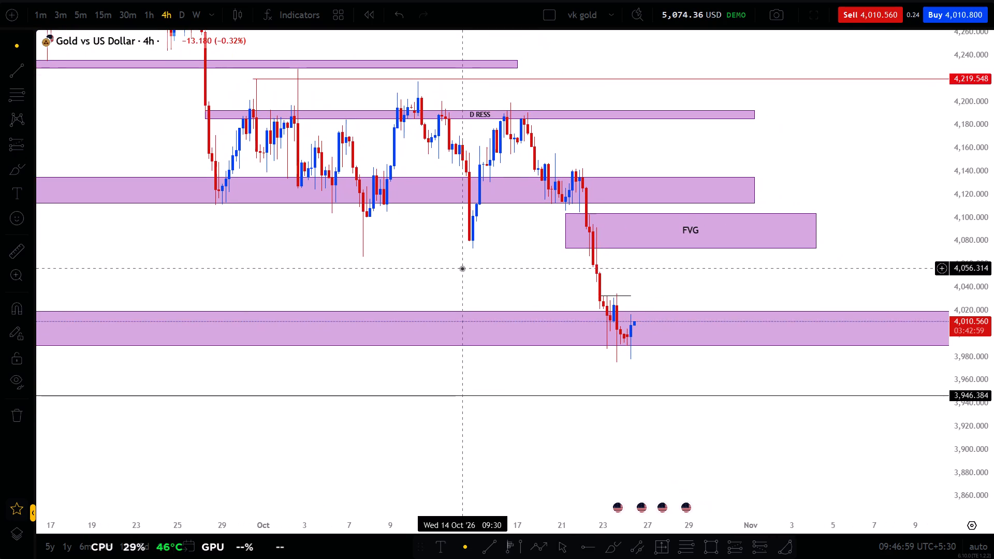
# Leave full screen and view the USTEC daily chart.
pyautogui.click(494, 48)
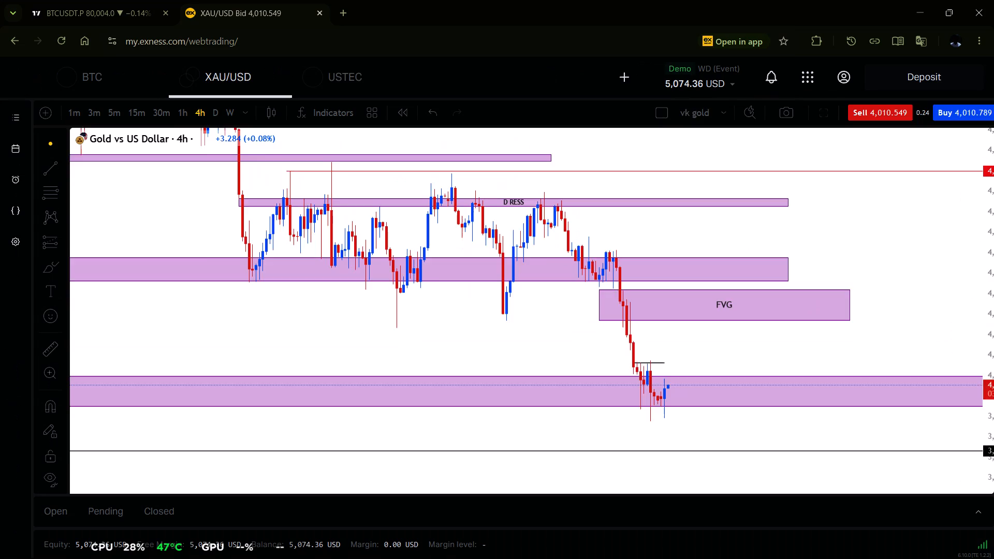
pyautogui.click(274, 80)
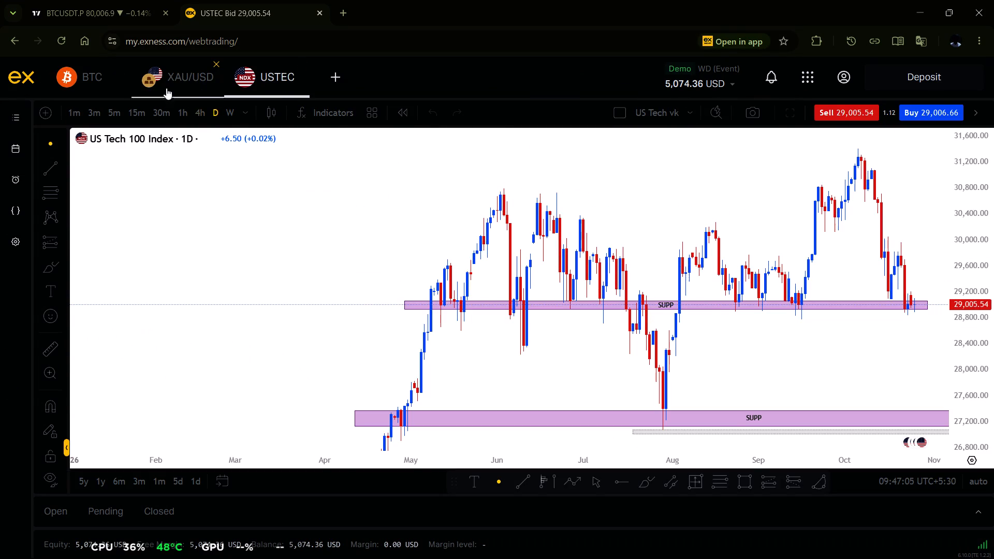
# Reopen XAU/USD in full screen, set it to the daily timeframe, and examine the SUPP W zone, FVG box and zones above.
pyautogui.click(208, 85)
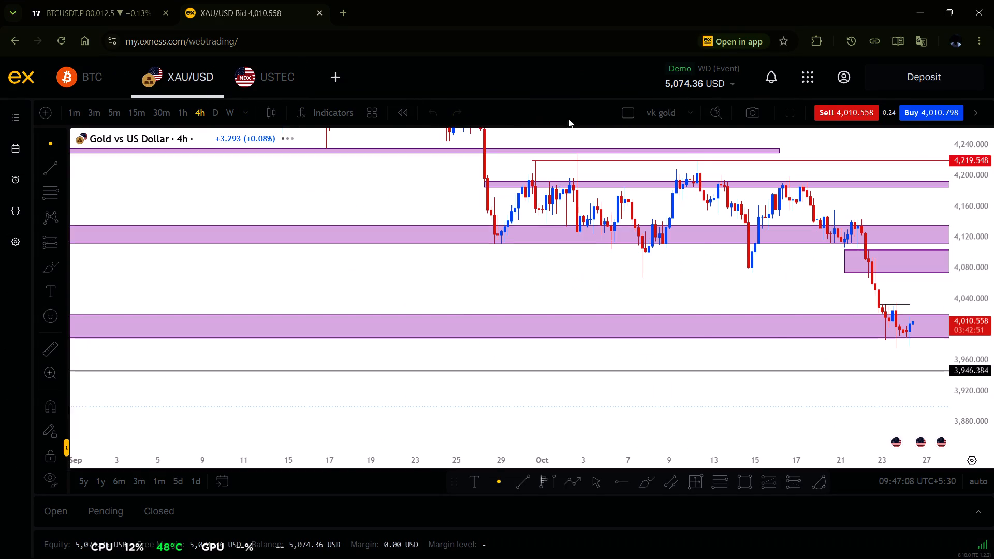
pyautogui.click(786, 120)
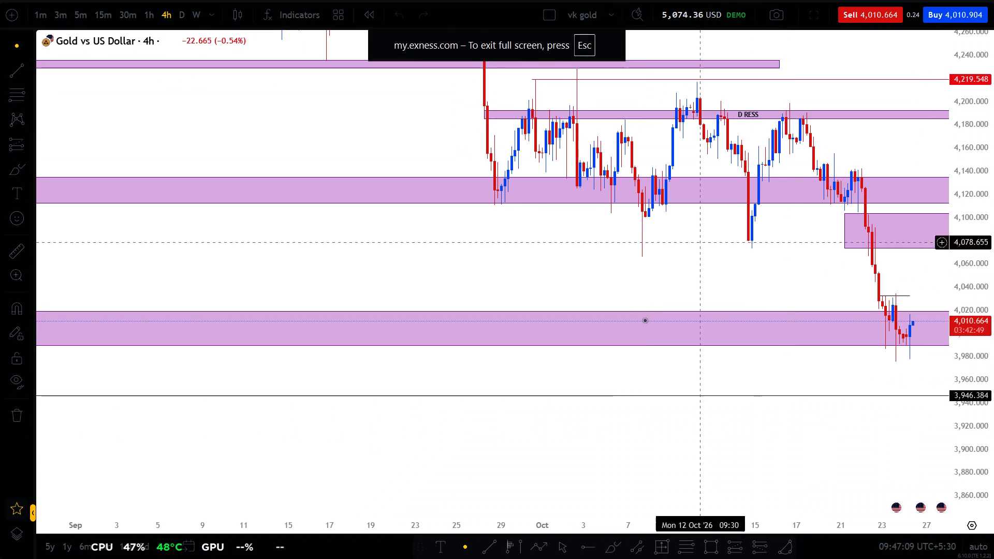
pyautogui.scroll(-2, 645, 320)
pyautogui.click(183, 21)
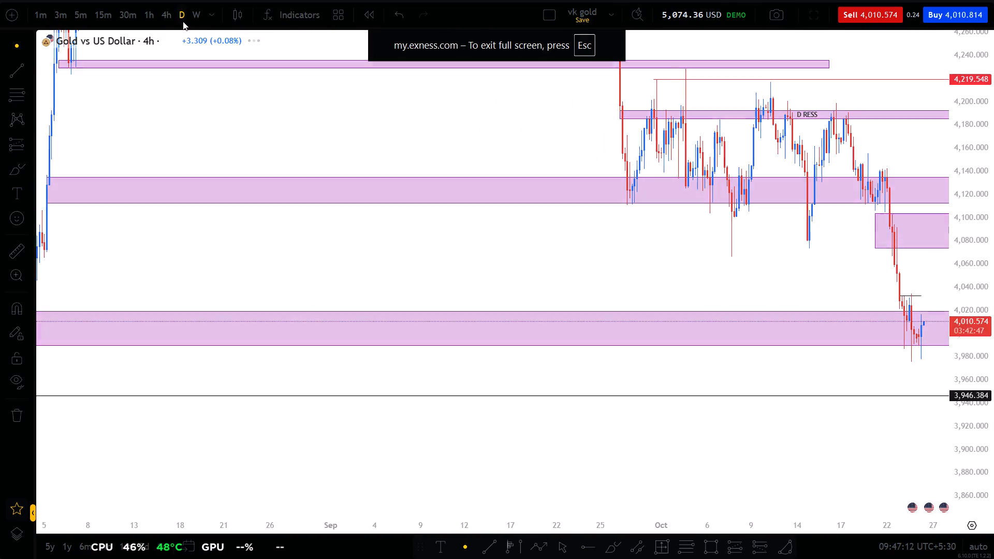
pyautogui.scroll(6, 651, 208)
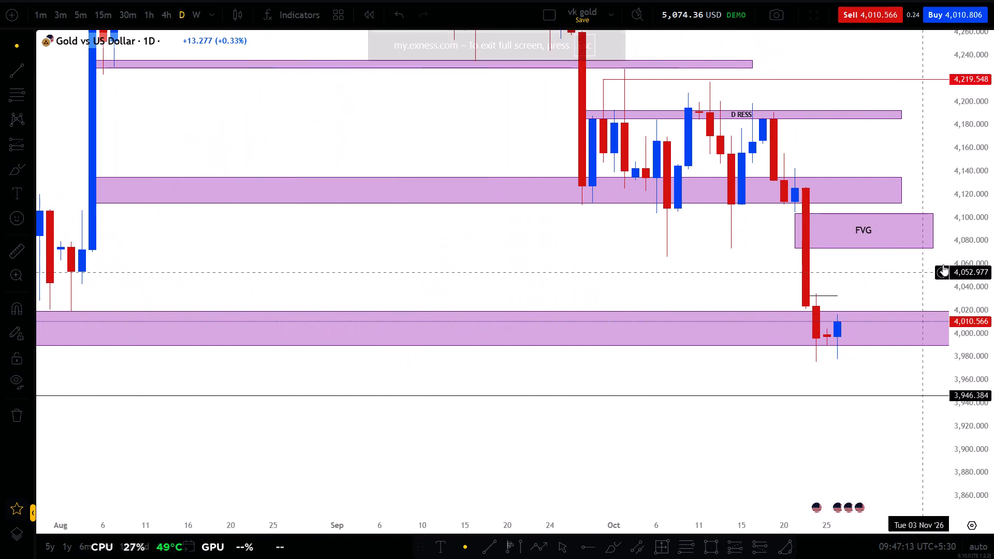
pyautogui.scroll(-6, 990, 272)
pyautogui.scroll(-4, 756, 424)
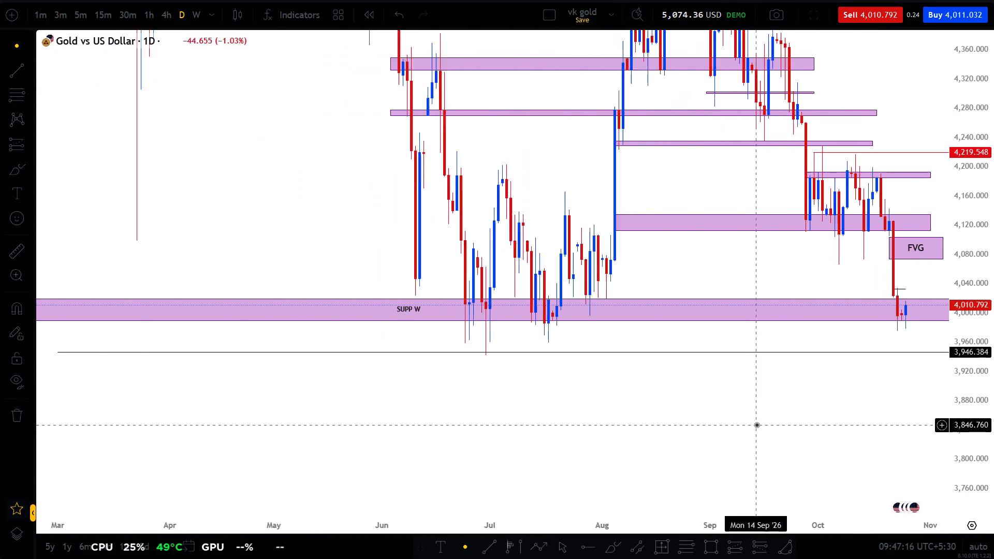
pyautogui.scroll(3, 756, 424)
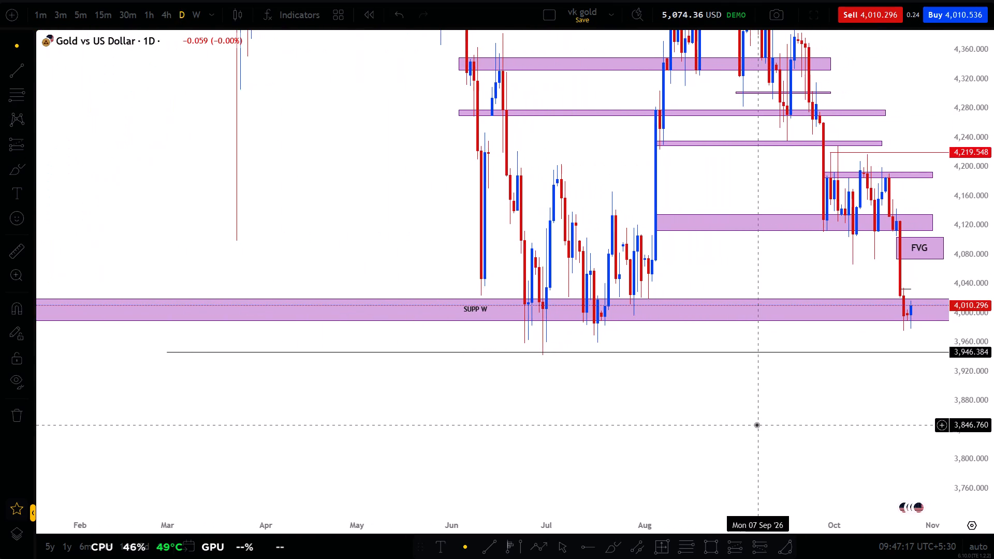
pyautogui.scroll(1, 756, 424)
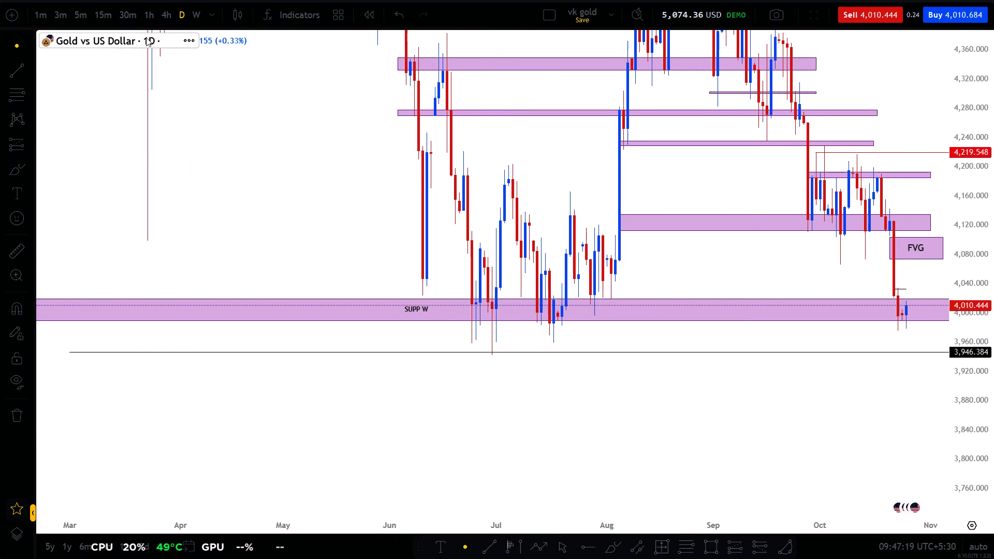
# On the gold weekly chart, move the horizontal ray below the SUPP W zone to the swing low at about 3,944.
pyautogui.click(192, 15)
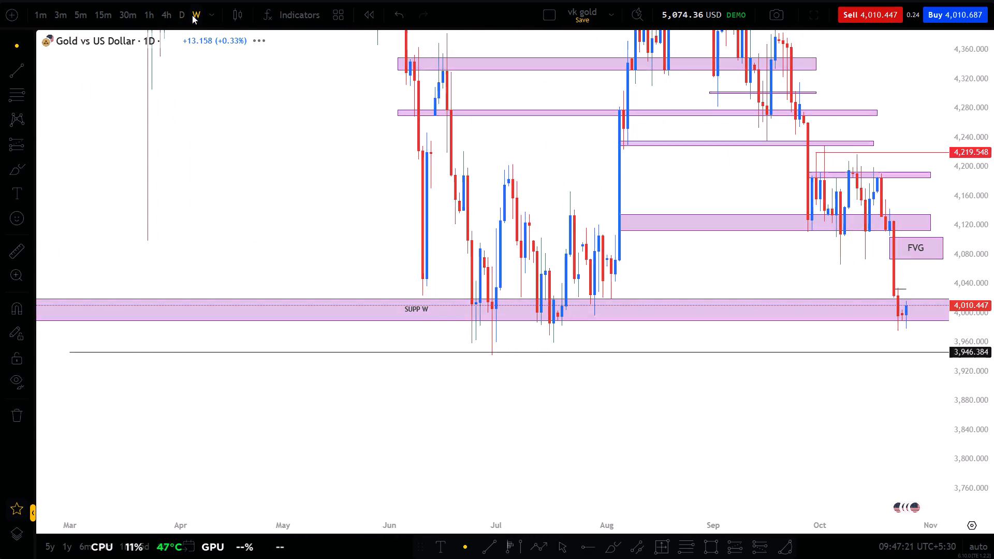
pyautogui.scroll(5, 402, 233)
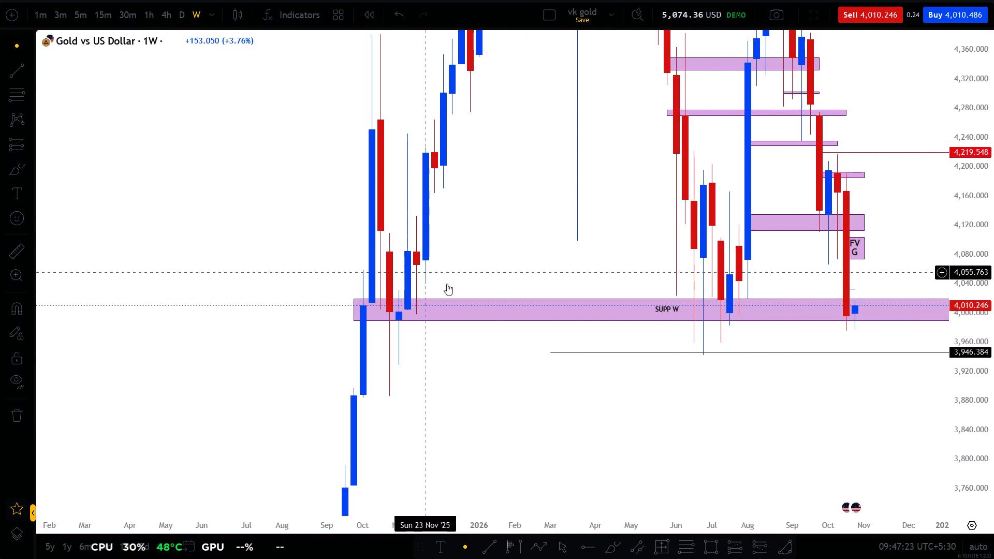
pyautogui.moveTo(531, 277); pyautogui.dragTo(449, 279)
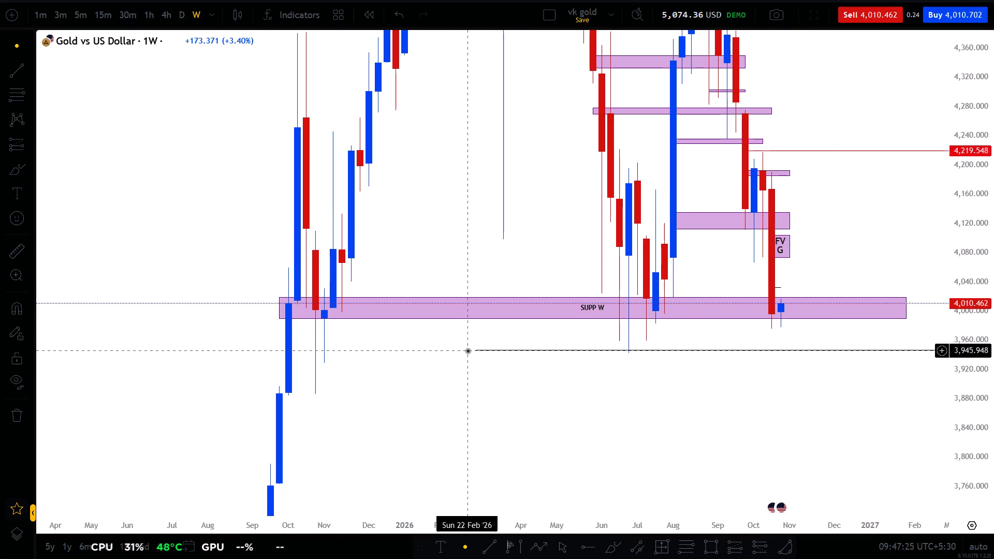
pyautogui.moveTo(474, 349); pyautogui.dragTo(467, 352)
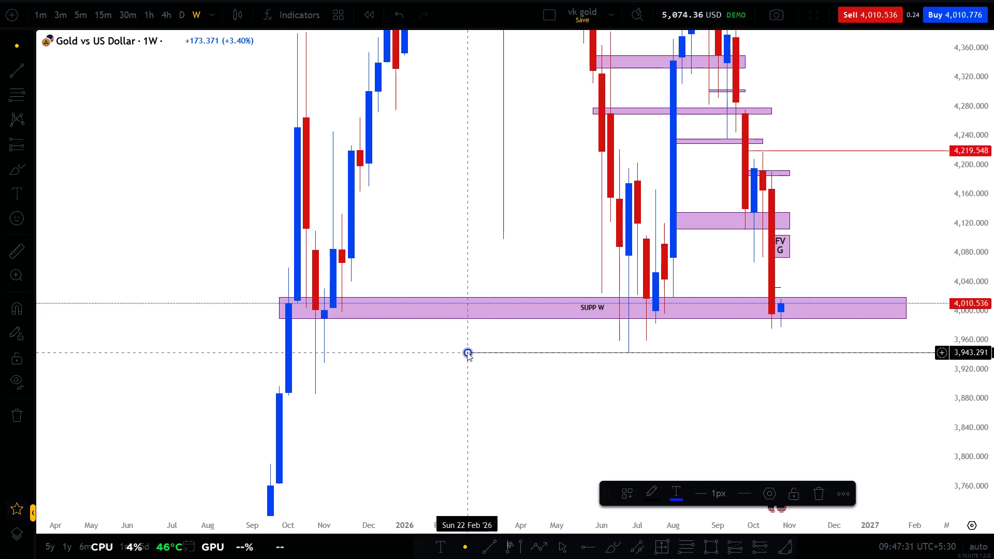
pyautogui.hotkey('ctrl', 'z')
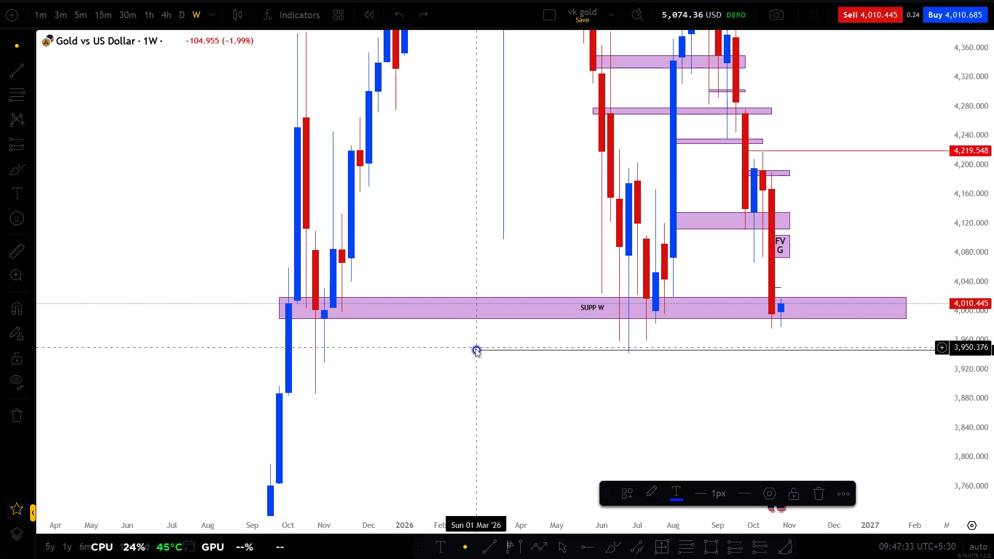
pyautogui.moveTo(477, 350); pyautogui.dragTo(473, 351)
pyautogui.click(476, 381)
pyautogui.moveTo(476, 381); pyautogui.dragTo(383, 362)
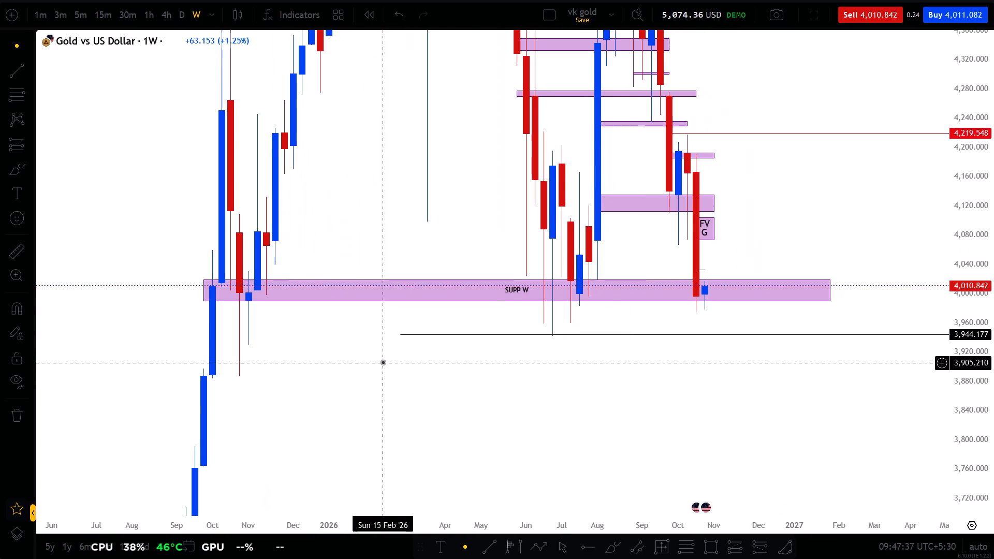
# Save the vk gold chart layout.
pyautogui.click(591, 5)
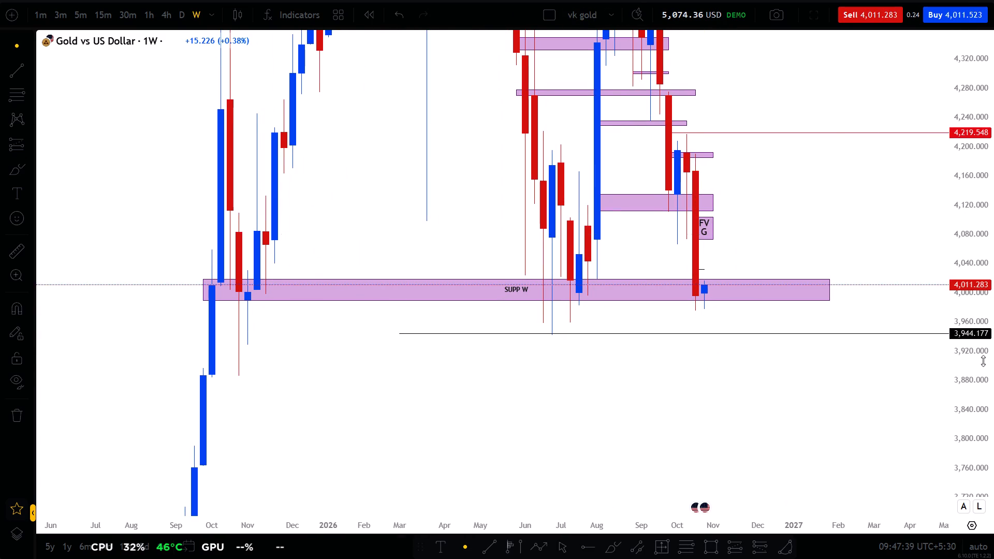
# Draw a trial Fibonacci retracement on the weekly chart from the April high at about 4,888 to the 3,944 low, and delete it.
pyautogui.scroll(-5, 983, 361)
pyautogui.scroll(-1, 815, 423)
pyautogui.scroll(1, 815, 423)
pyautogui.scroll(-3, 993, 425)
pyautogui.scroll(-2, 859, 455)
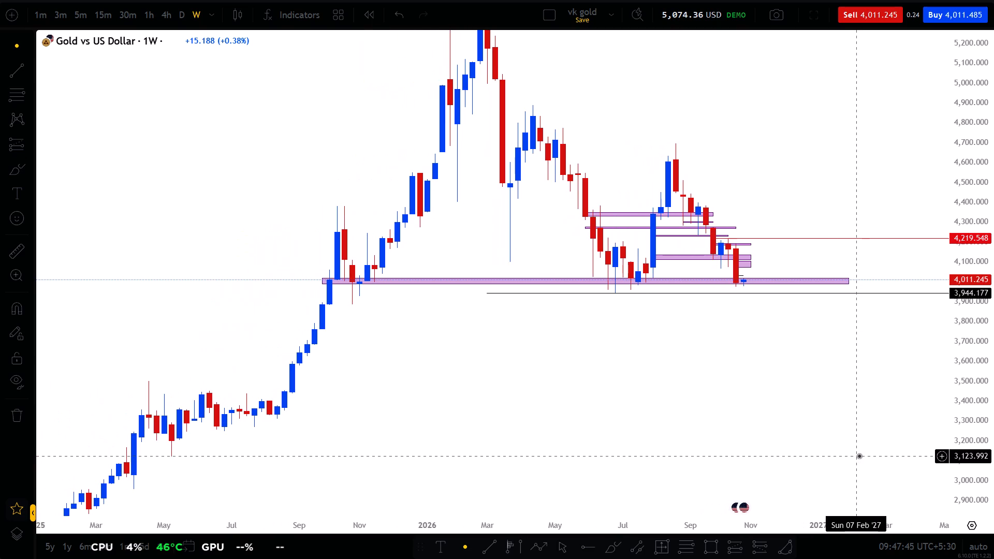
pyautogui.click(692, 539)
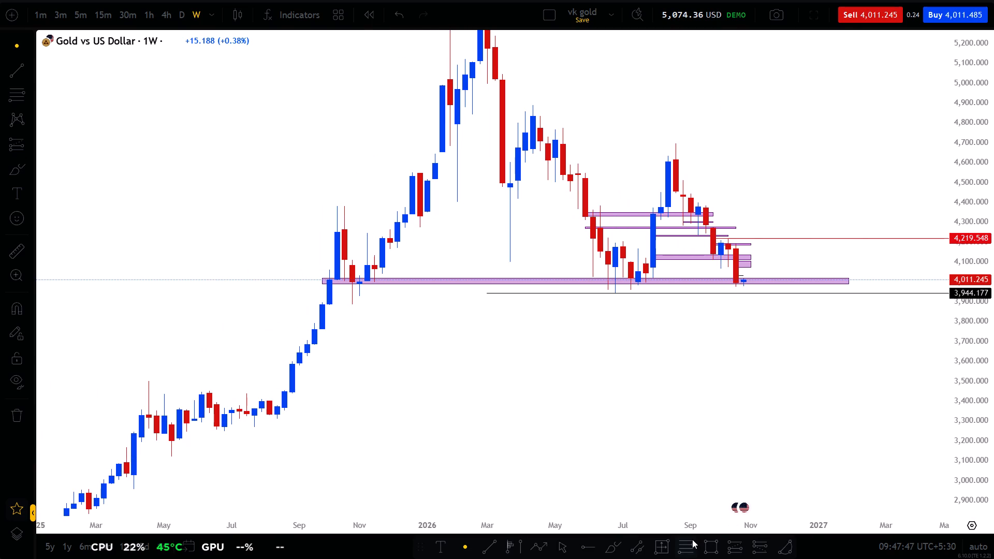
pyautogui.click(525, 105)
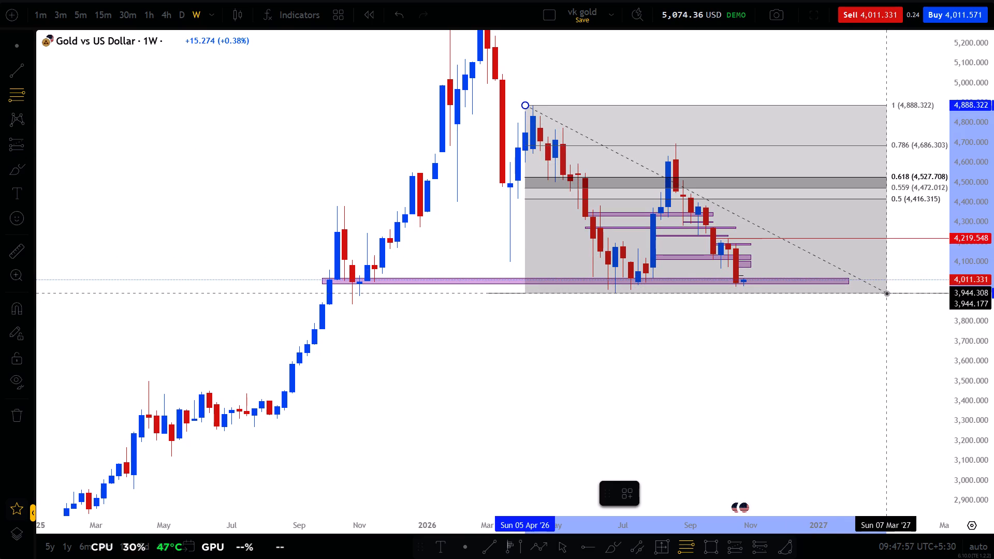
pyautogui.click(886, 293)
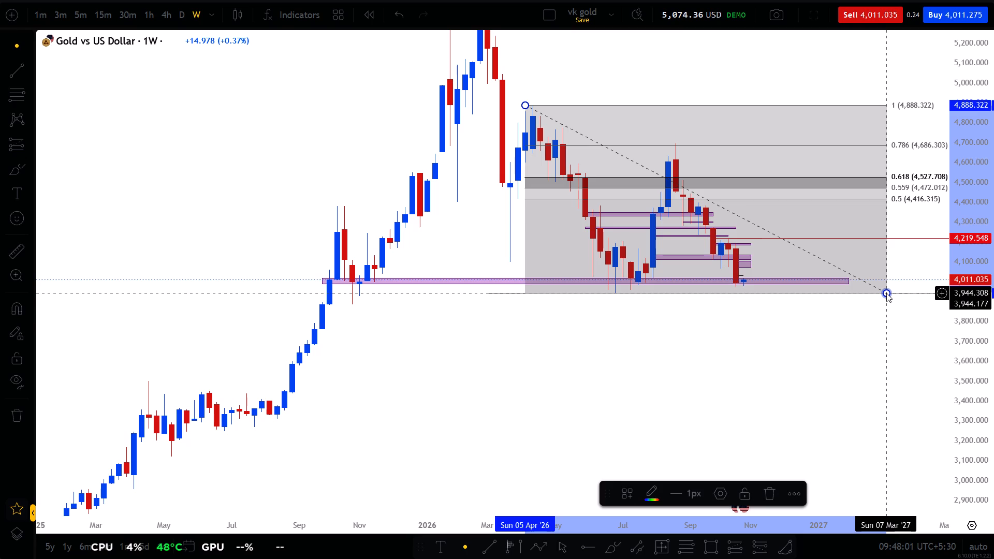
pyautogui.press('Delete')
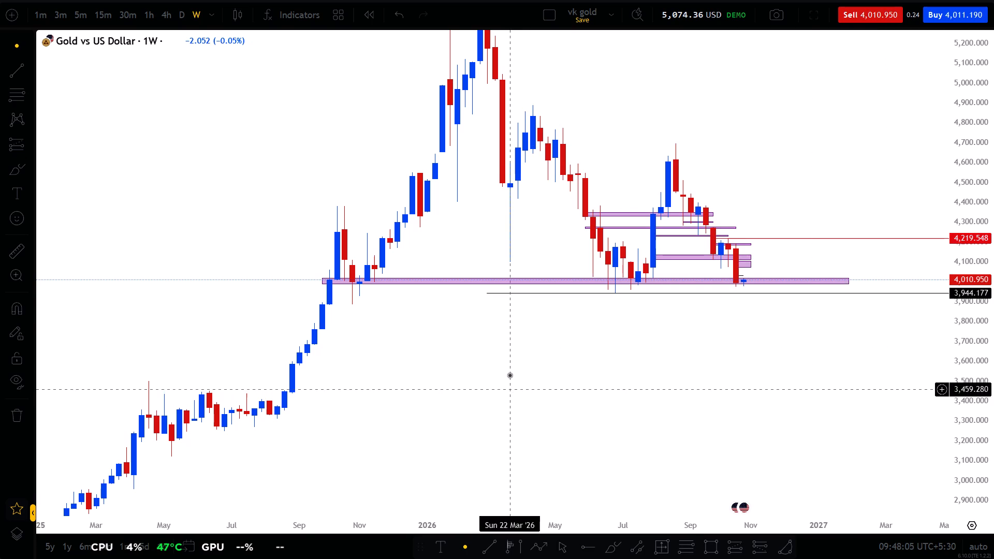
# Switch the gold chart to the daily timeframe and reset the price scale to auto-fit.
pyautogui.click(177, 19)
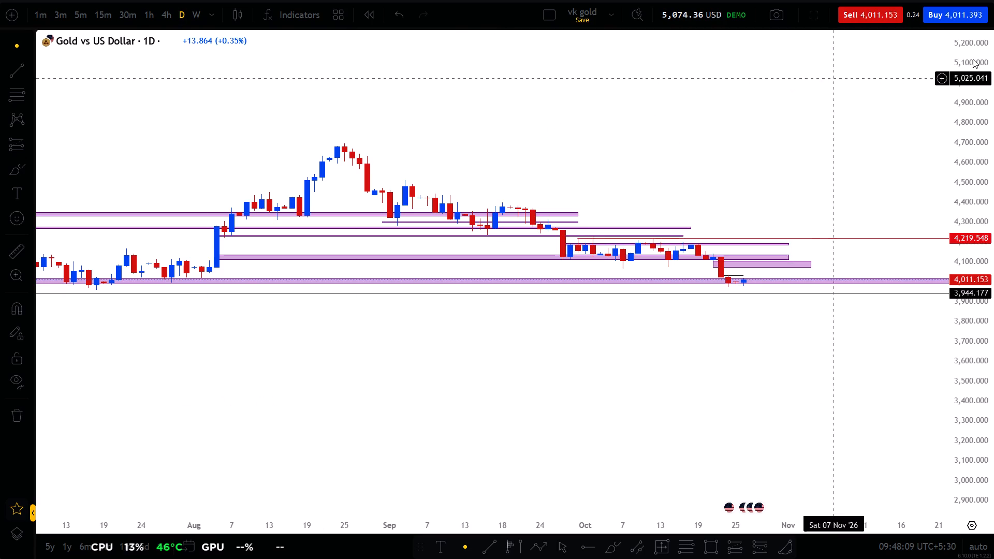
pyautogui.doubleClick(993, 47)
pyautogui.scroll(-3, 925, 210)
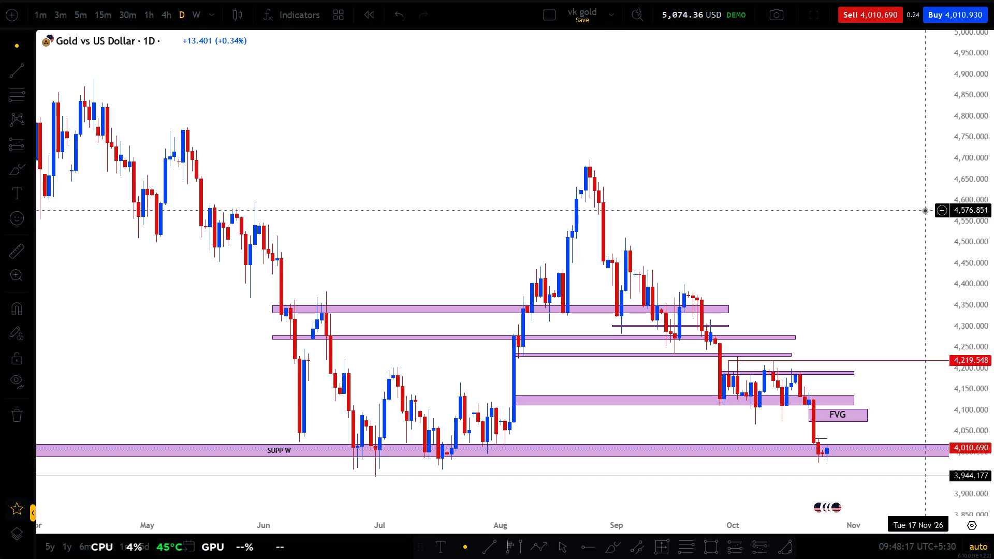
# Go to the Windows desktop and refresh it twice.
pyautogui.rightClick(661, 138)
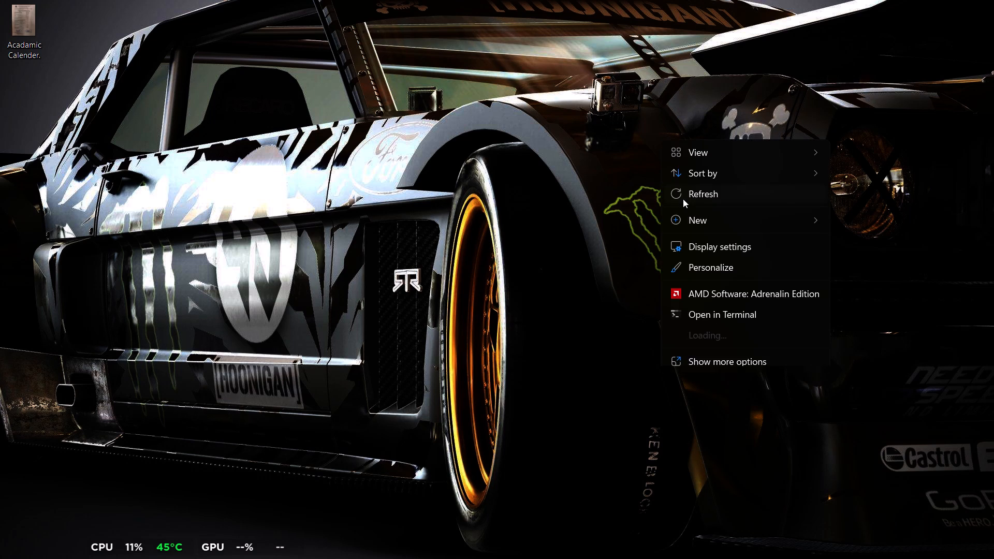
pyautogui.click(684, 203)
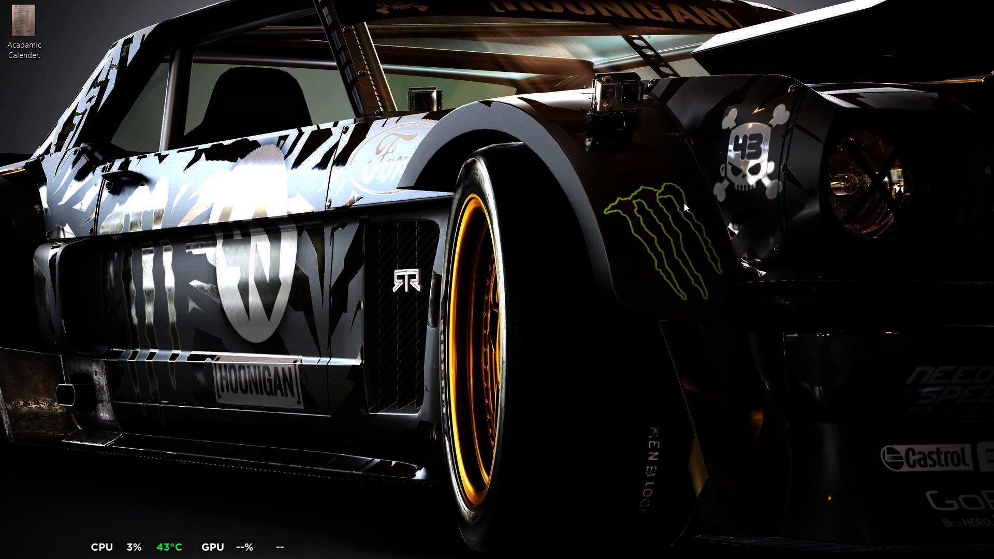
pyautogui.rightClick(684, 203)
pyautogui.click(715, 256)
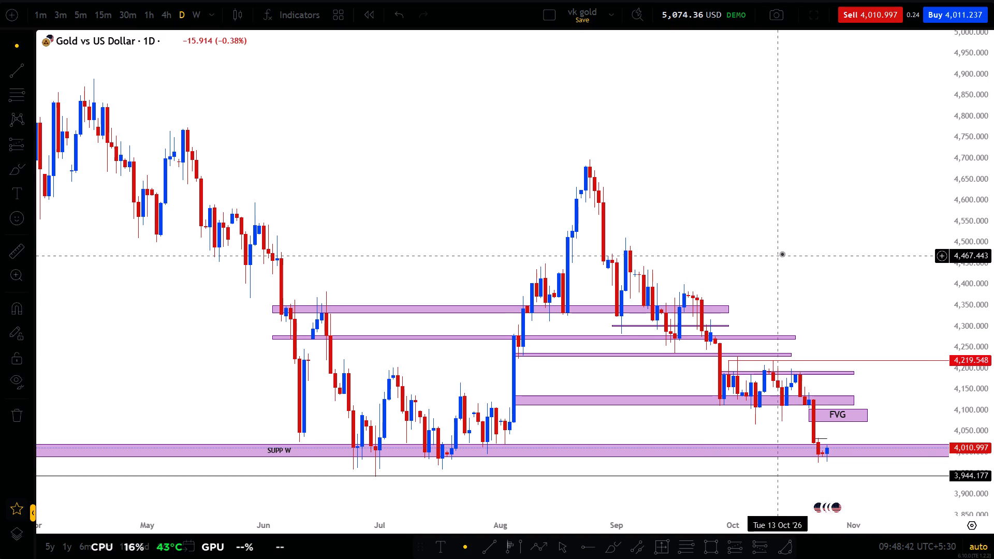
# Return to the gold daily chart and delete the short horizontal line between the FVG box and the SUPP W zone.
pyautogui.moveTo(782, 254); pyautogui.dragTo(591, 160)
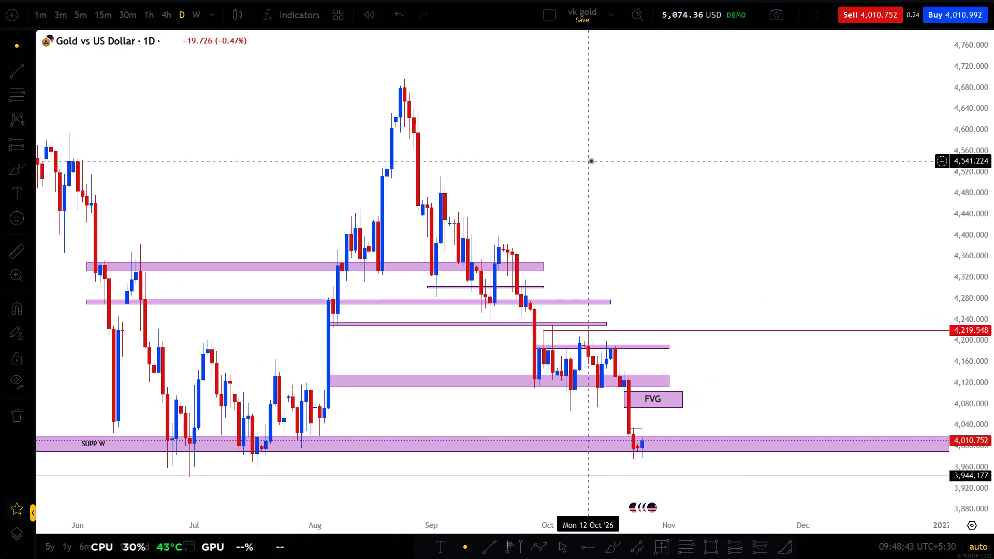
pyautogui.scroll(1, 990, 228)
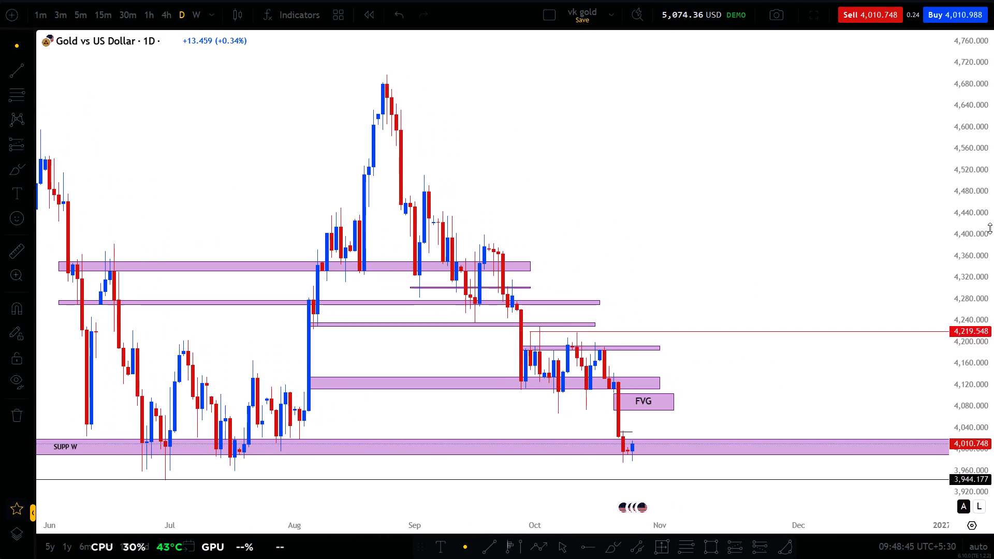
pyautogui.moveTo(838, 243); pyautogui.dragTo(993, 175)
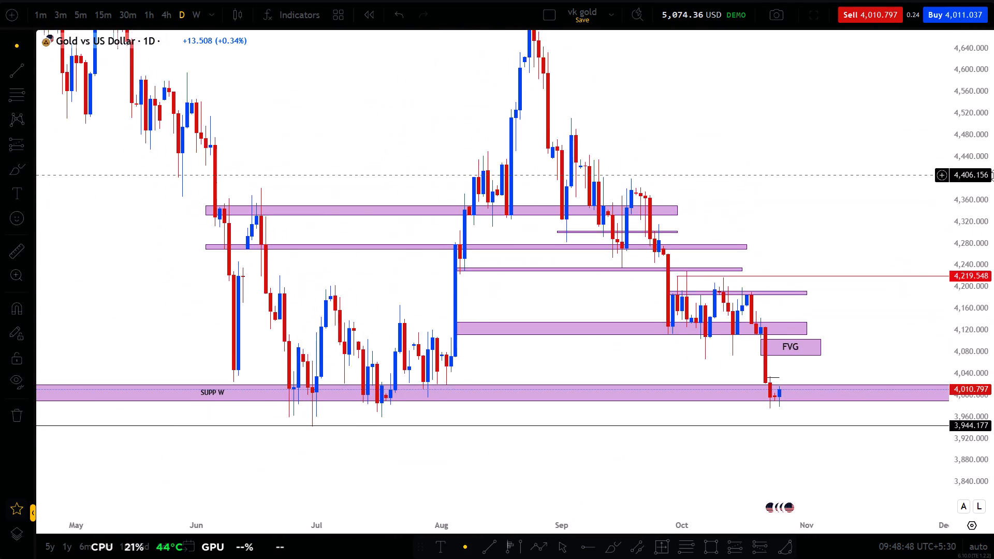
pyautogui.moveTo(993, 175); pyautogui.dragTo(985, 199)
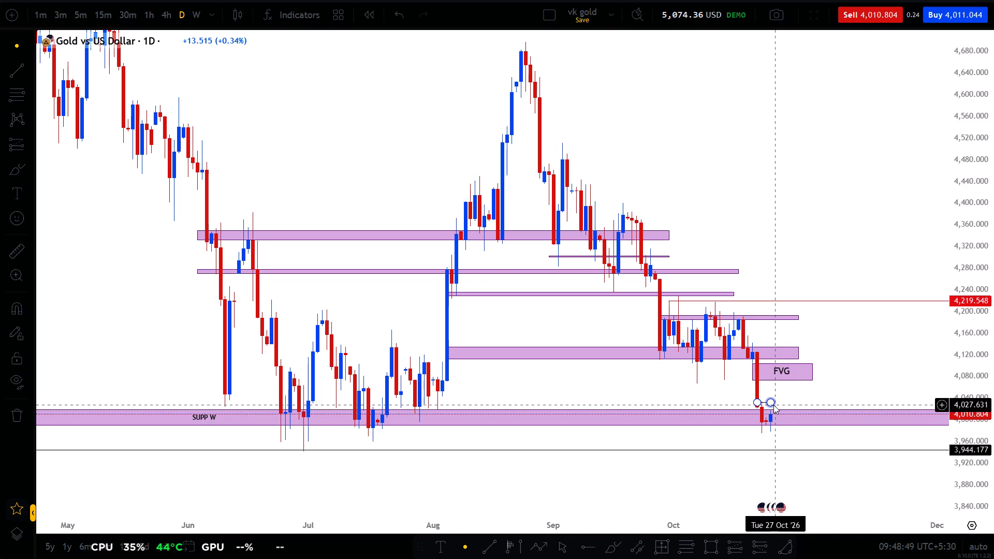
pyautogui.click(773, 405)
pyautogui.click(824, 489)
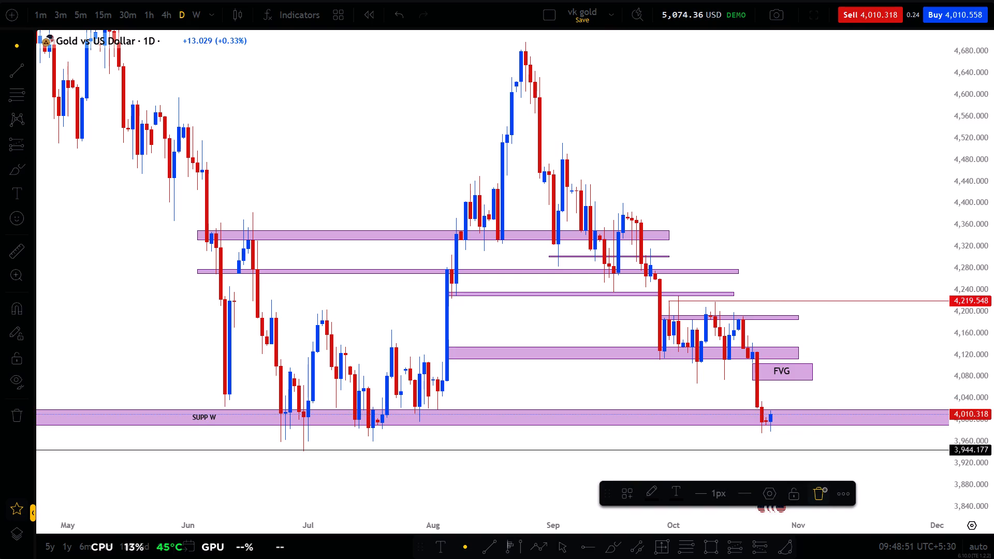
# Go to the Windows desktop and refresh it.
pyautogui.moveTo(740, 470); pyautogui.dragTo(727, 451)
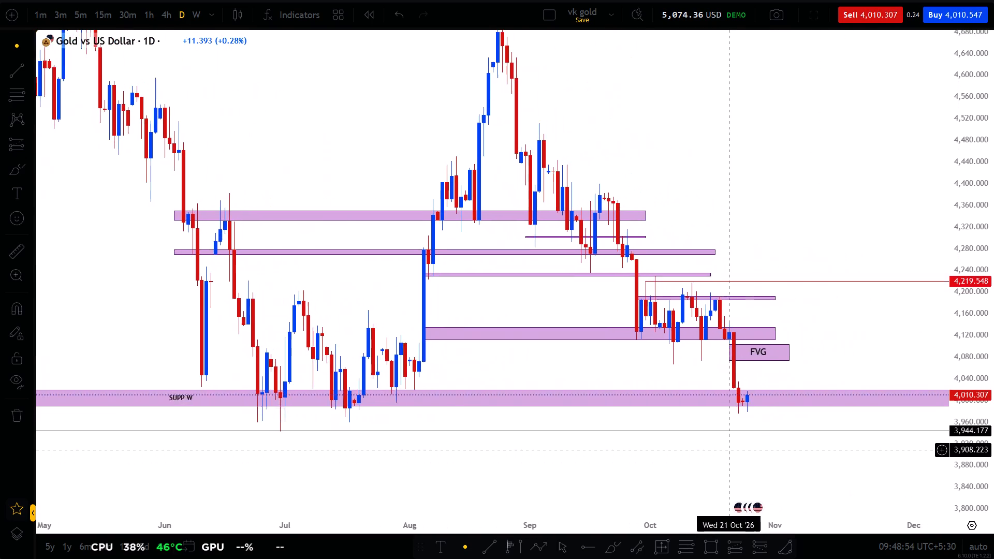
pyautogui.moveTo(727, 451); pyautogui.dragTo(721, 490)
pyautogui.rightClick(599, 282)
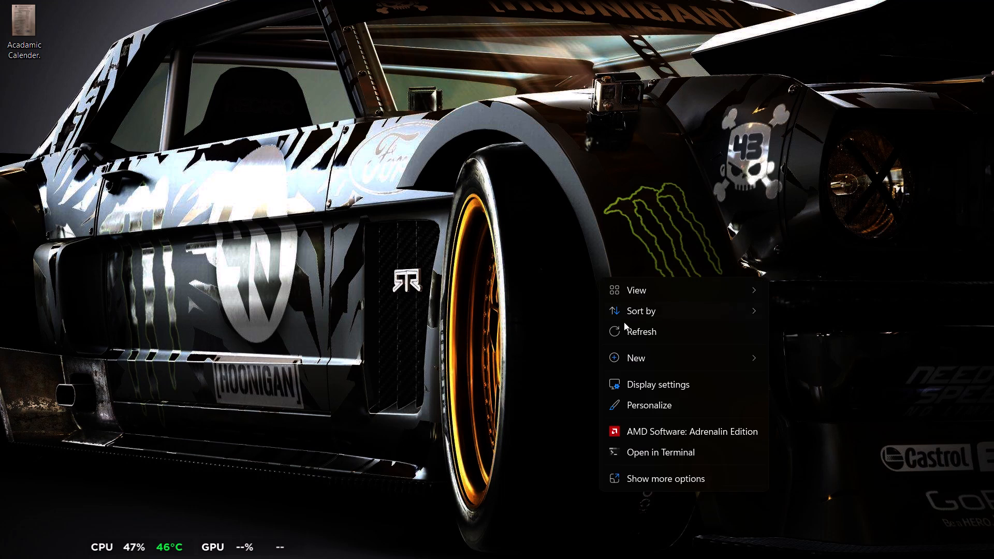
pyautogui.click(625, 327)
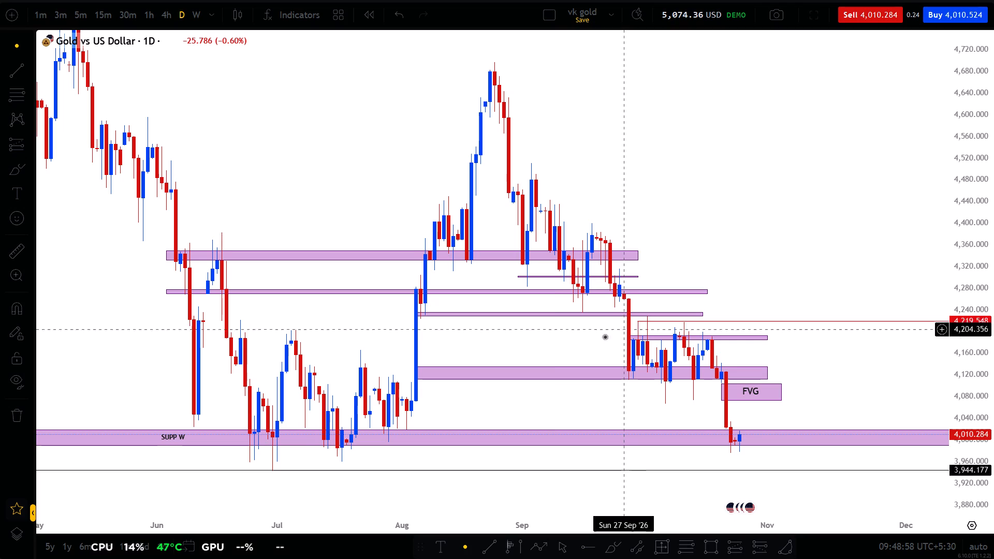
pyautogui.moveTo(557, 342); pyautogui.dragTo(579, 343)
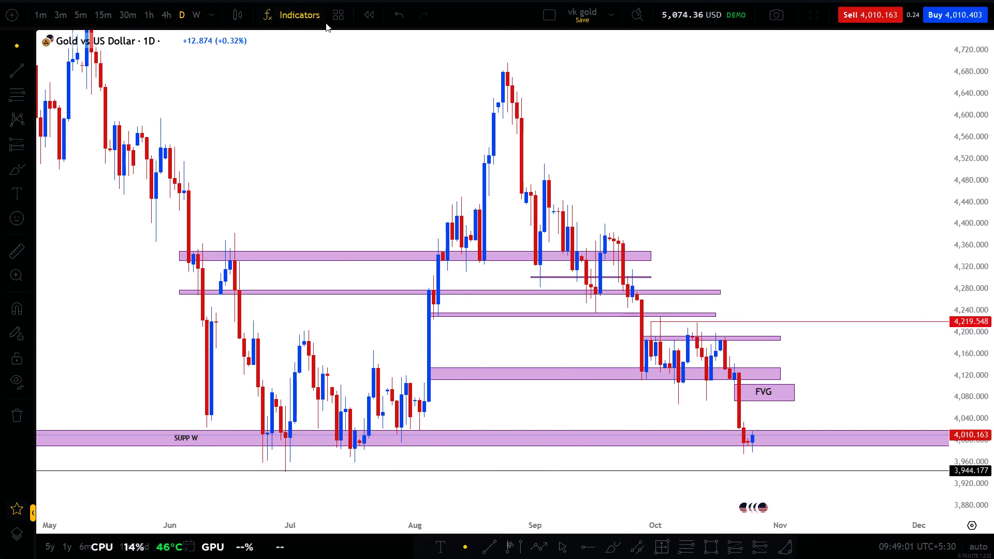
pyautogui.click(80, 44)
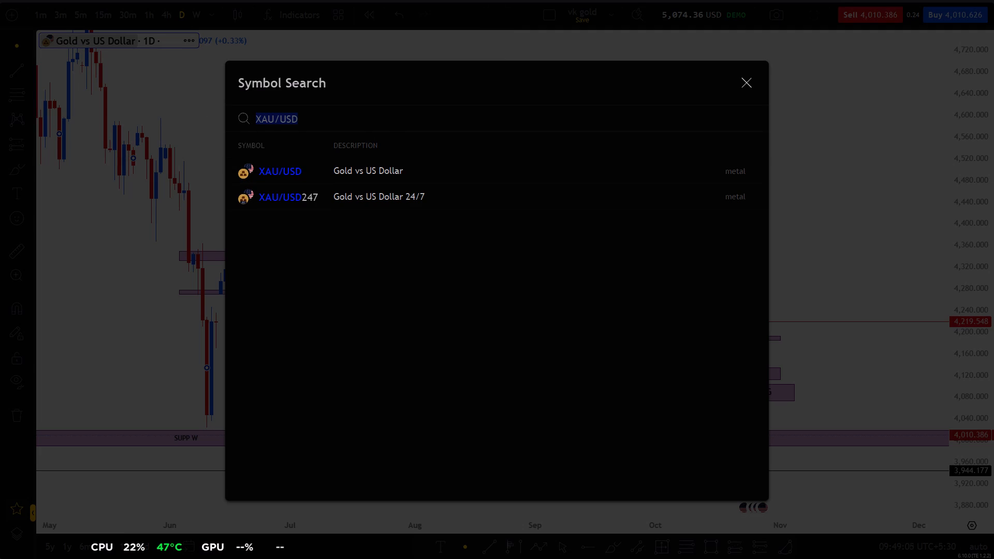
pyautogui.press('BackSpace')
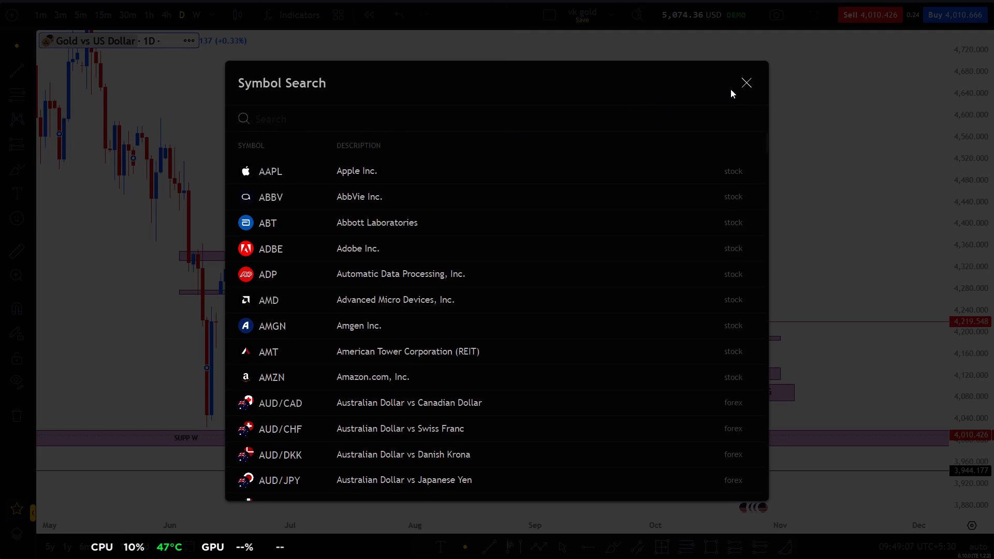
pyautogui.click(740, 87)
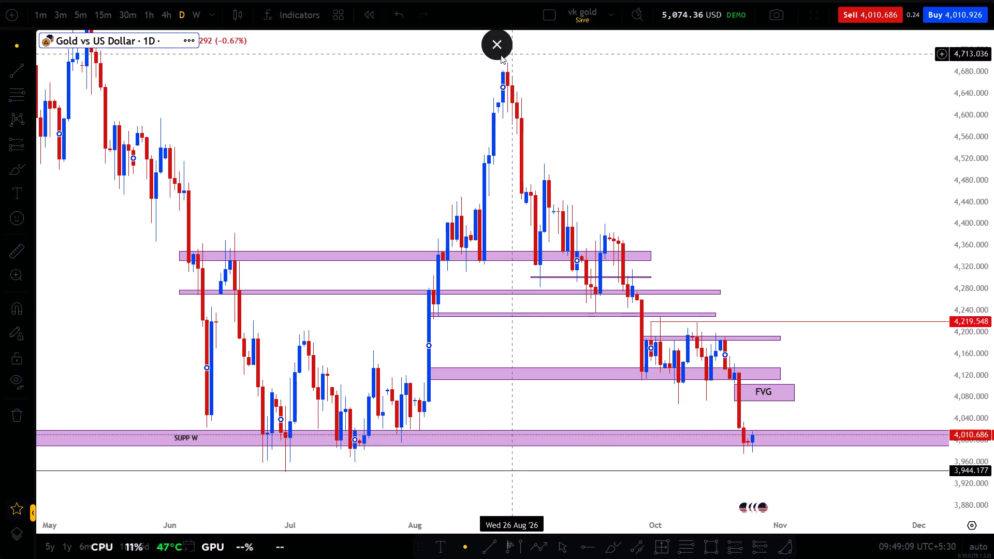
# Leave full screen and open the BTC 1h chart in full screen, showing its latest price action.
pyautogui.click(501, 55)
pyautogui.click(104, 89)
pyautogui.click(104, 89)
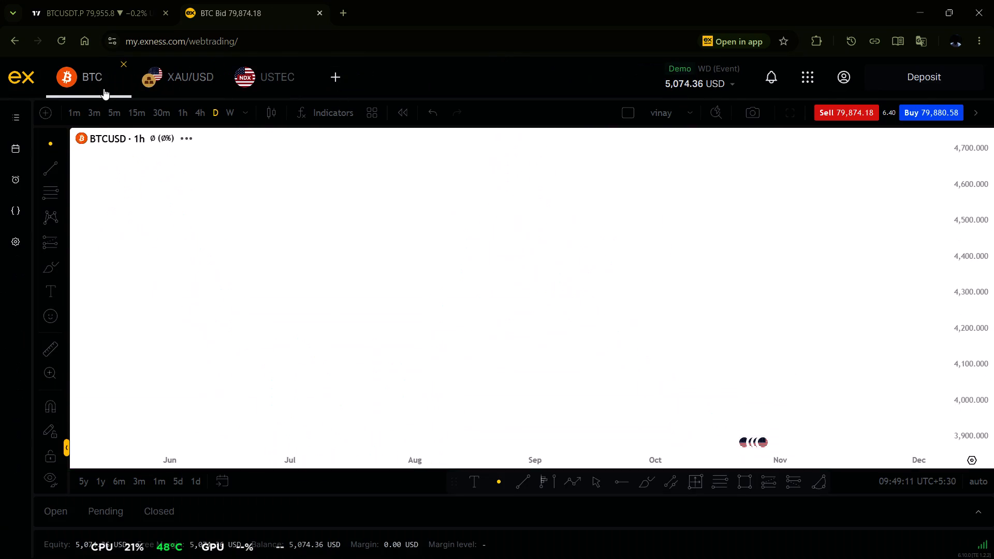
pyautogui.click(787, 119)
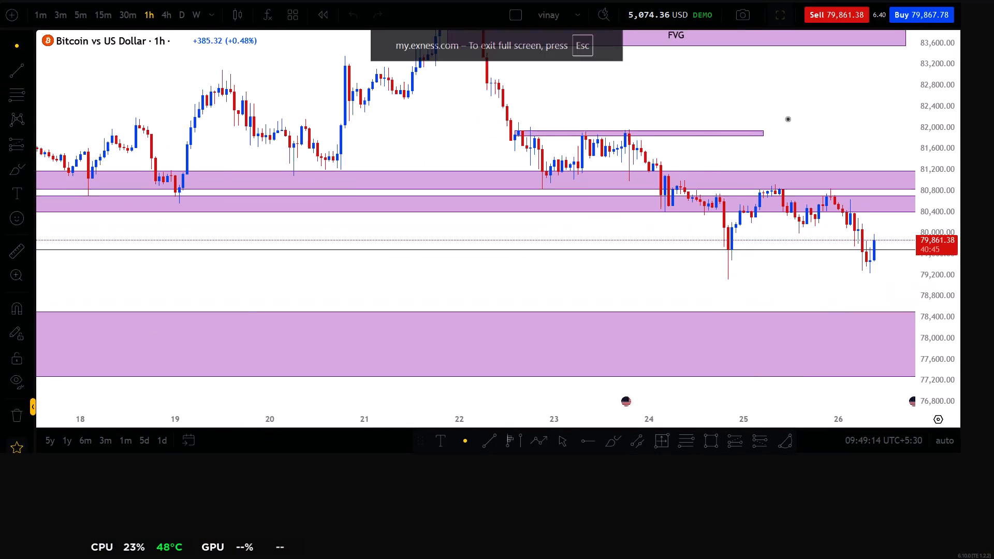
pyautogui.moveTo(872, 171); pyautogui.dragTo(694, 192)
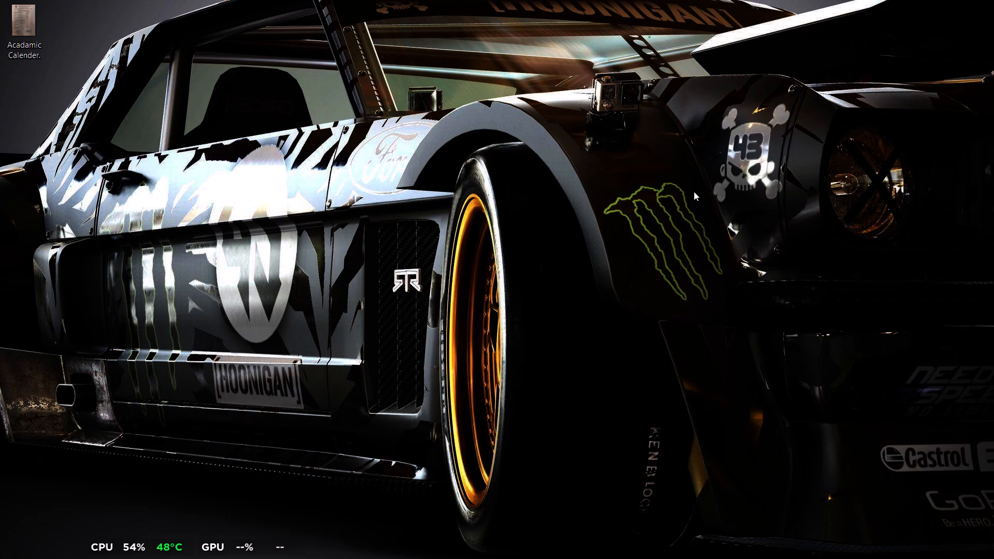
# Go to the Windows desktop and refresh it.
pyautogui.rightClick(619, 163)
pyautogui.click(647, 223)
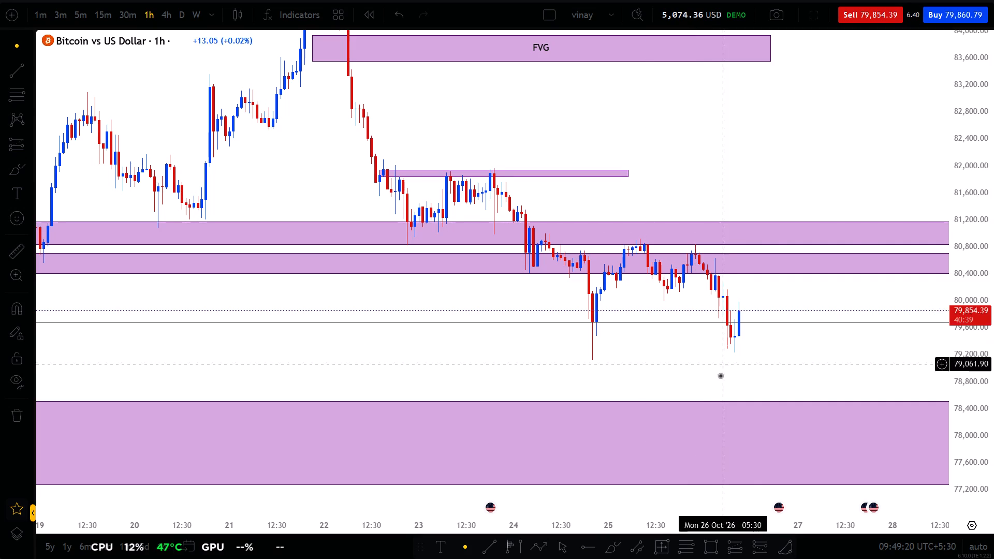
# Return to the BTC chart and switch it to the 4h timeframe.
pyautogui.moveTo(716, 393); pyautogui.dragTo(711, 417)
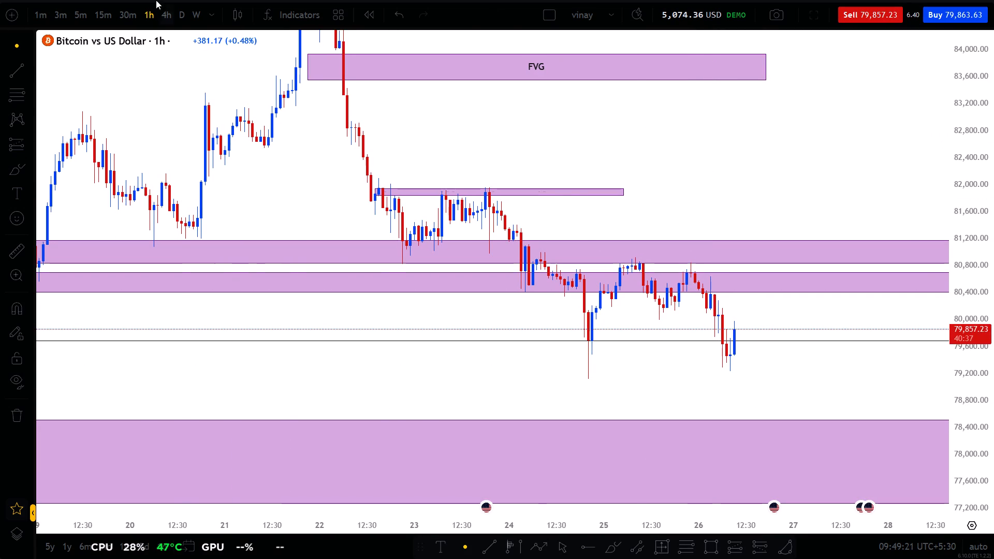
pyautogui.click(162, 24)
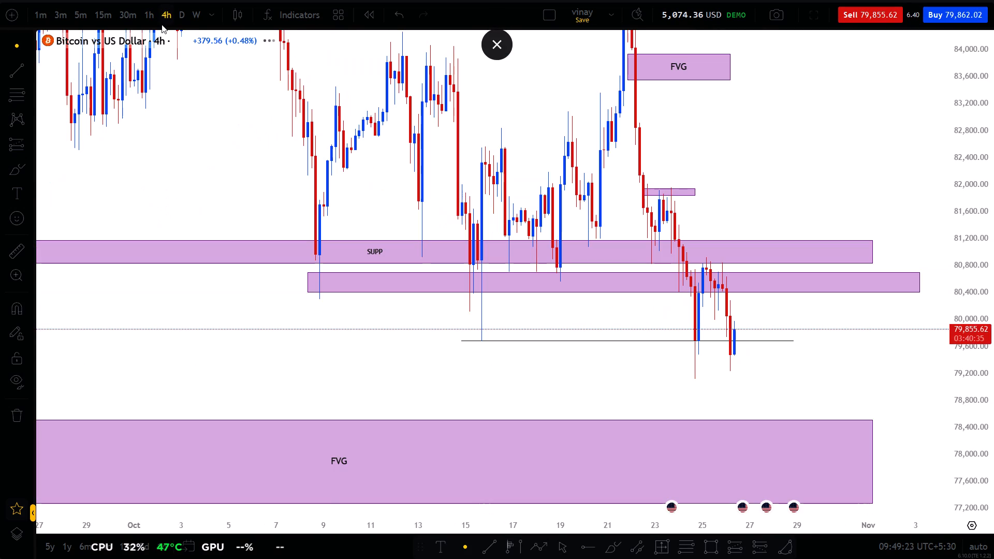
# Compare BTC's latest price action around the support zones on the 4h and 1h charts.
pyautogui.scroll(2, 400, 199)
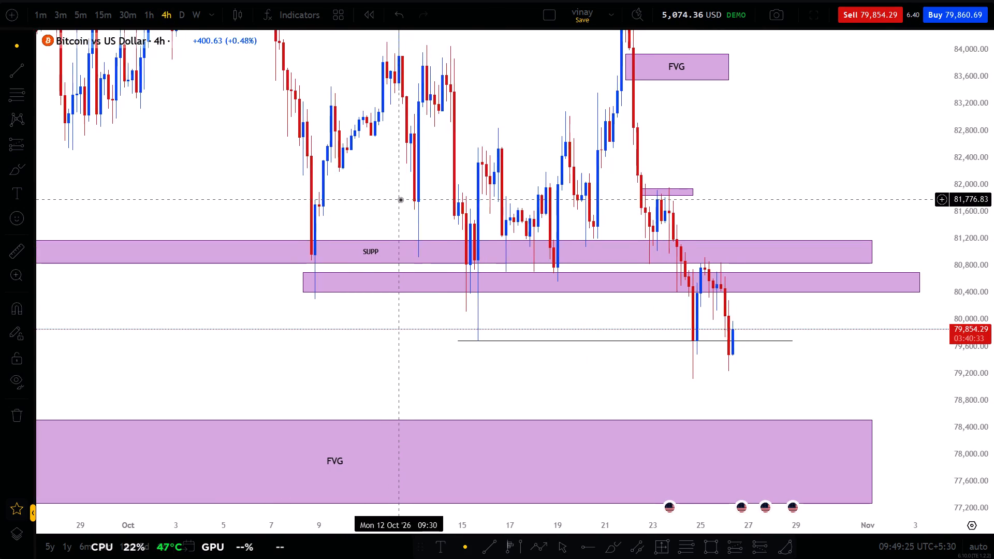
pyautogui.scroll(4, 400, 199)
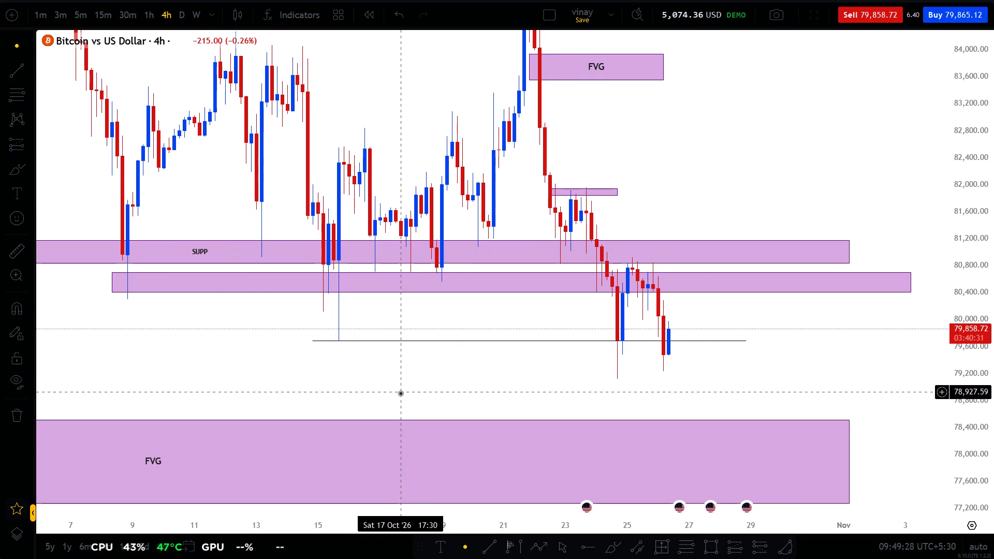
pyautogui.moveTo(462, 389); pyautogui.dragTo(436, 391)
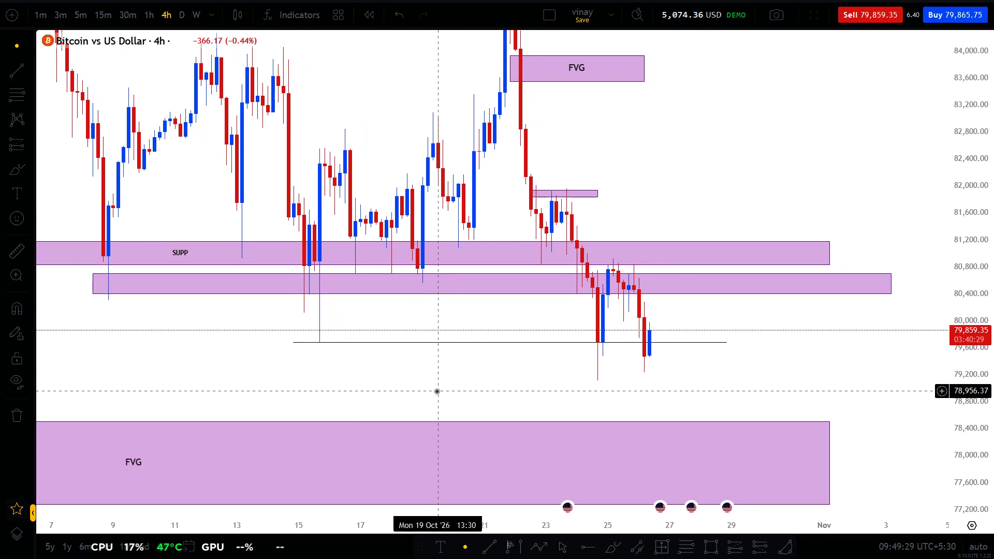
pyautogui.scroll(1, 436, 391)
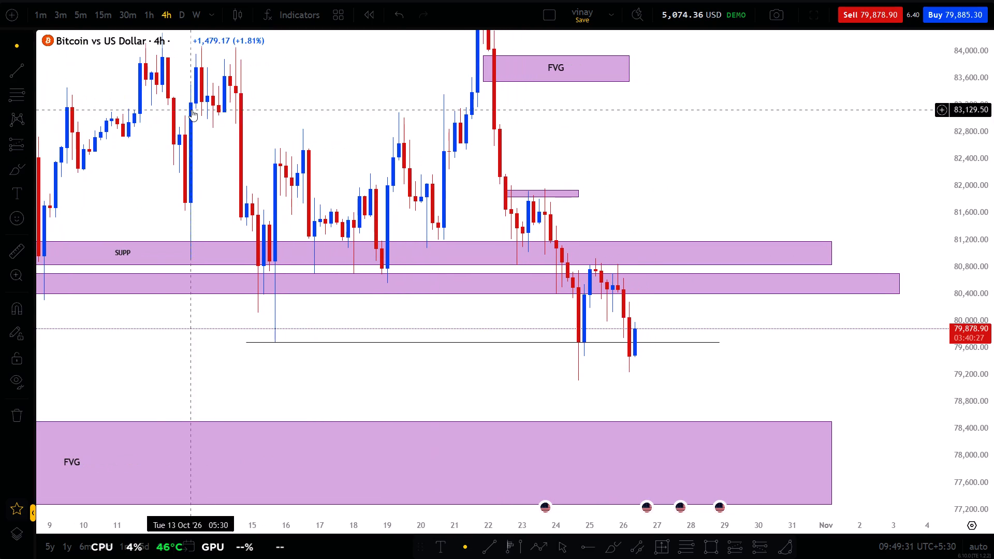
pyautogui.click(149, 23)
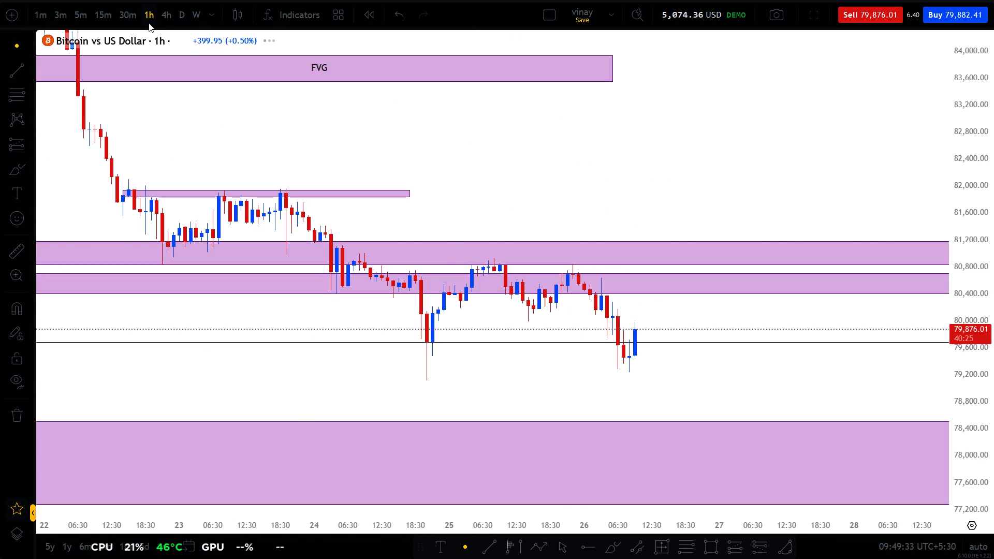
pyautogui.scroll(1, 559, 379)
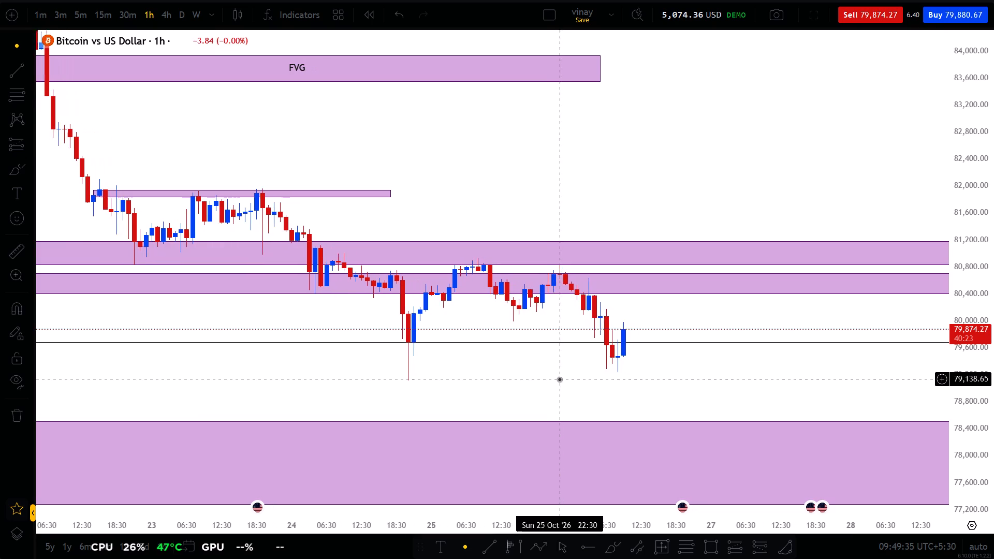
pyautogui.scroll(1, 559, 379)
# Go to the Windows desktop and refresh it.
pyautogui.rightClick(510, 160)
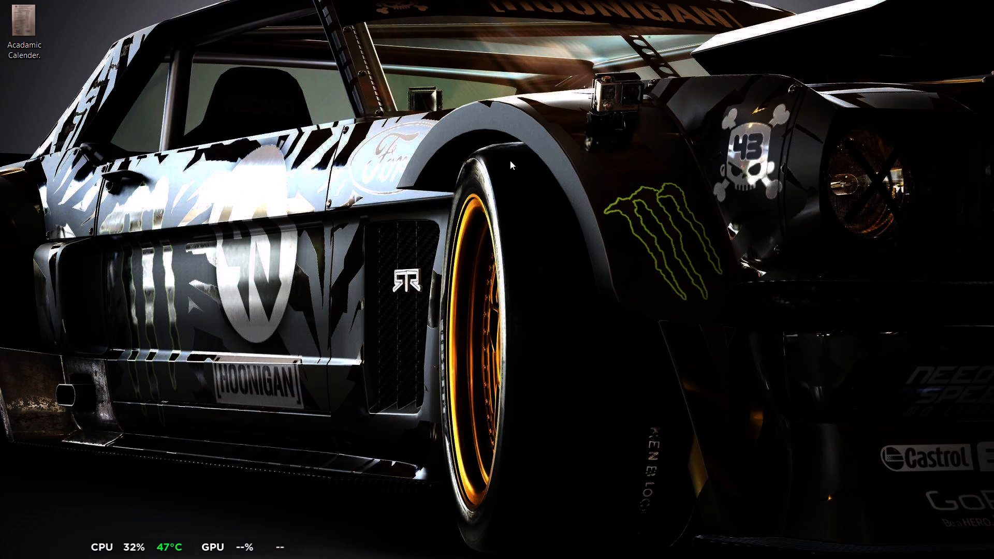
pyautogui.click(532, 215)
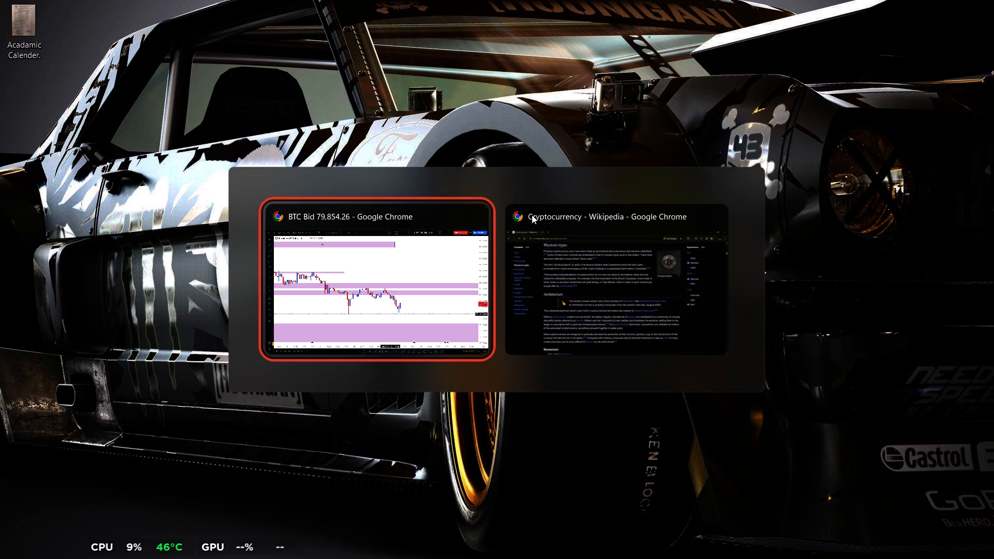
# Return to the BTC 1h chart and examine recent price action against the FVG boxes, support zones and horizontal line.
pyautogui.moveTo(632, 181); pyautogui.dragTo(670, 197)
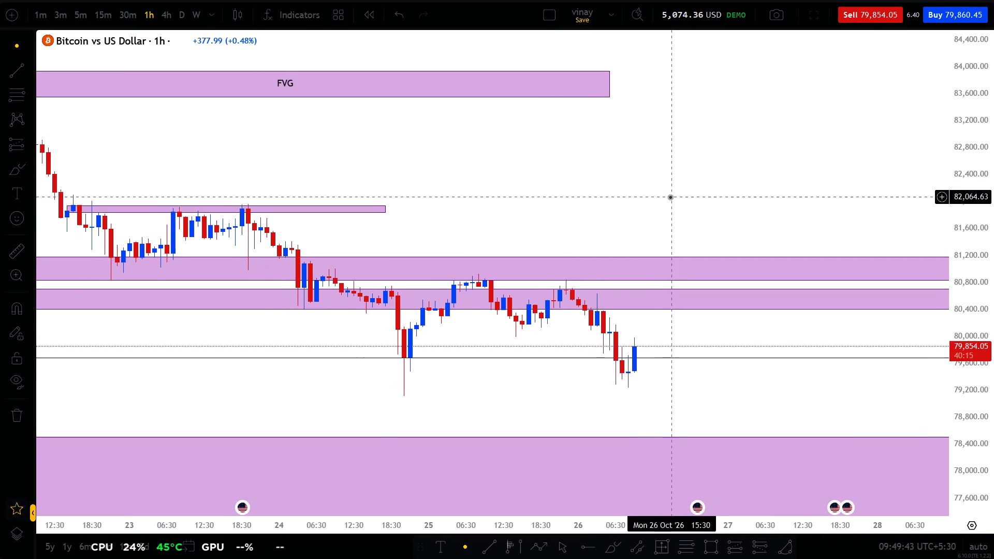
pyautogui.scroll(-2, 670, 197)
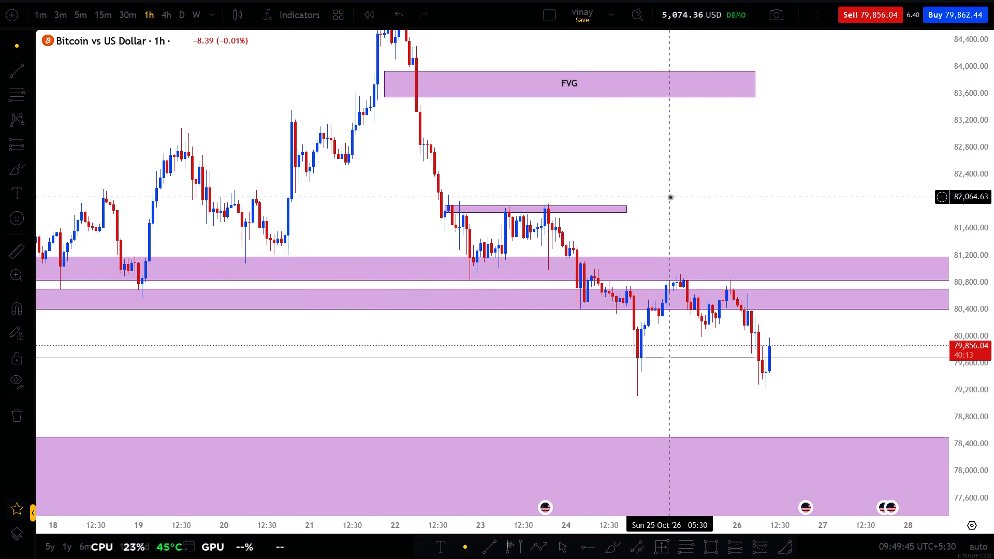
pyautogui.scroll(1, 670, 197)
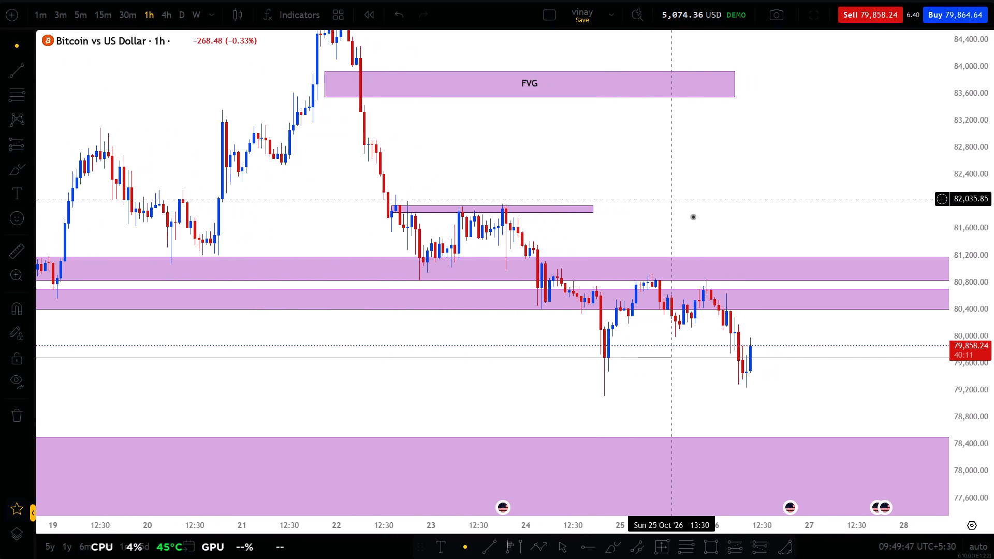
pyautogui.moveTo(696, 218); pyautogui.dragTo(556, 205)
pyautogui.scroll(2, 556, 205)
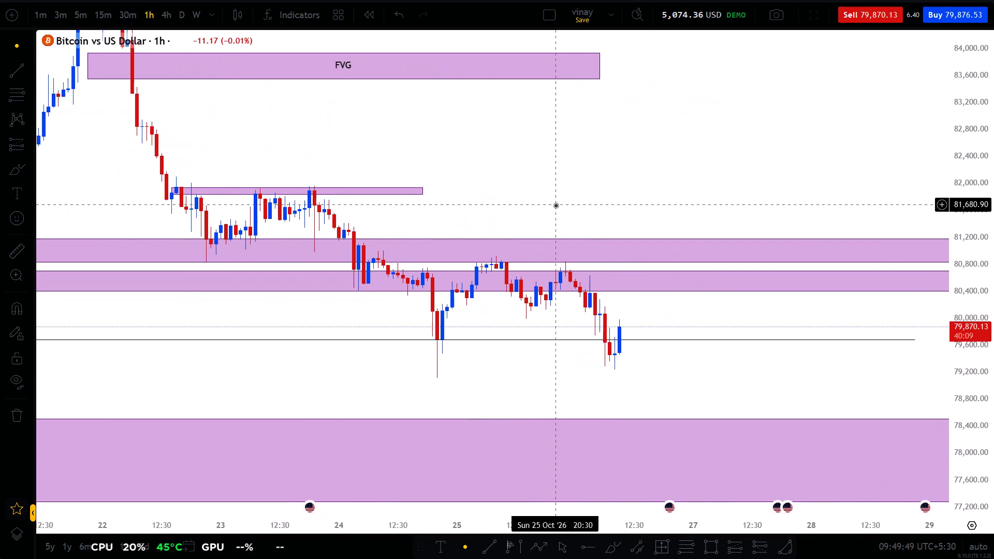
pyautogui.scroll(1, 556, 205)
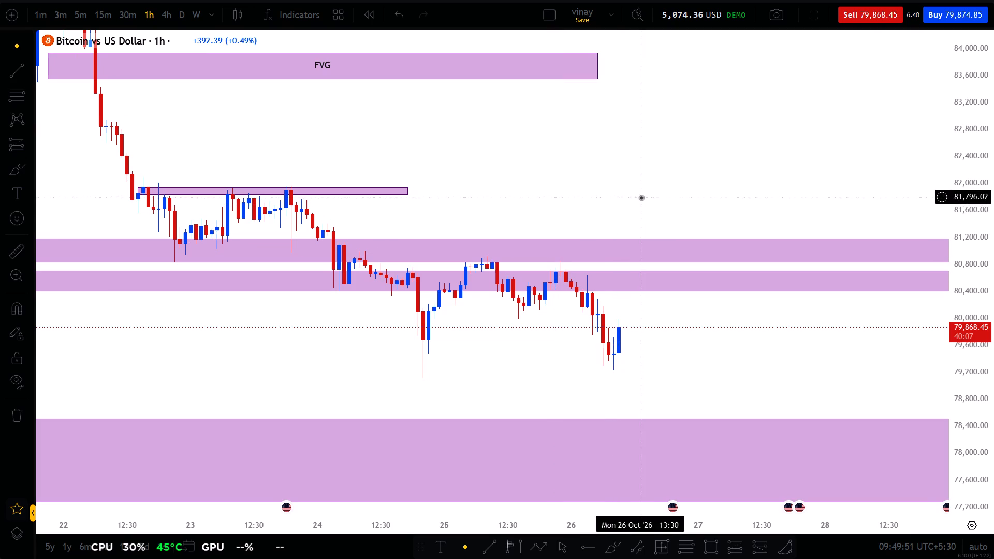
pyautogui.moveTo(641, 197); pyautogui.dragTo(556, 173)
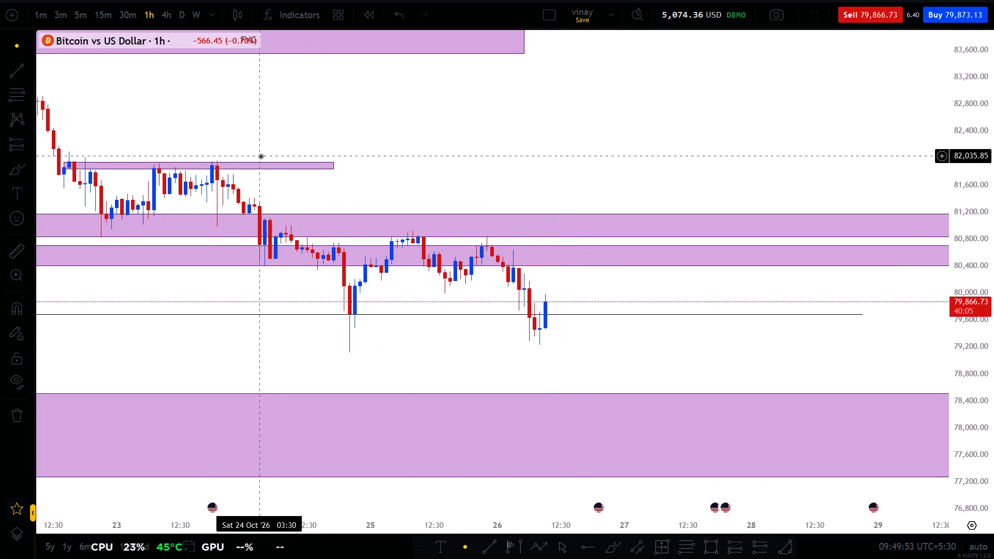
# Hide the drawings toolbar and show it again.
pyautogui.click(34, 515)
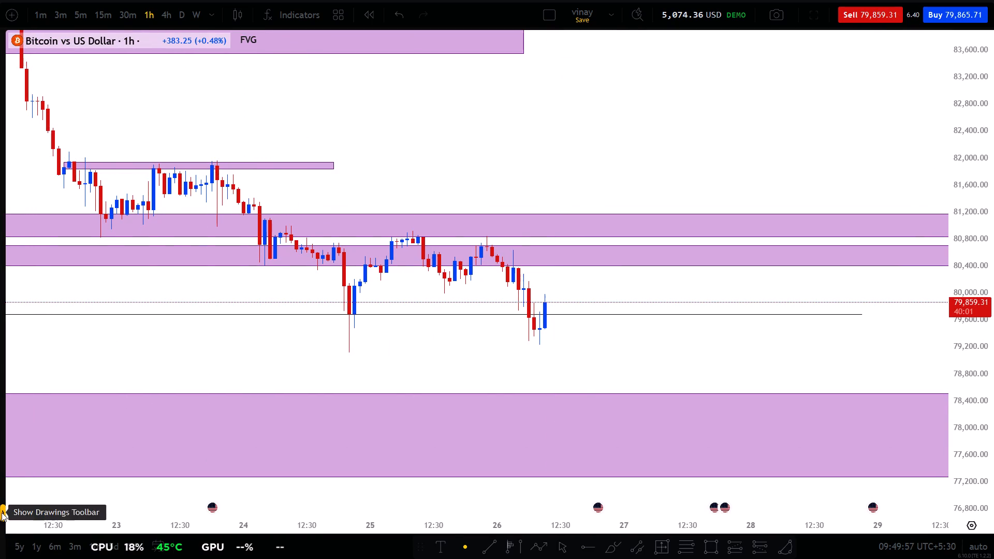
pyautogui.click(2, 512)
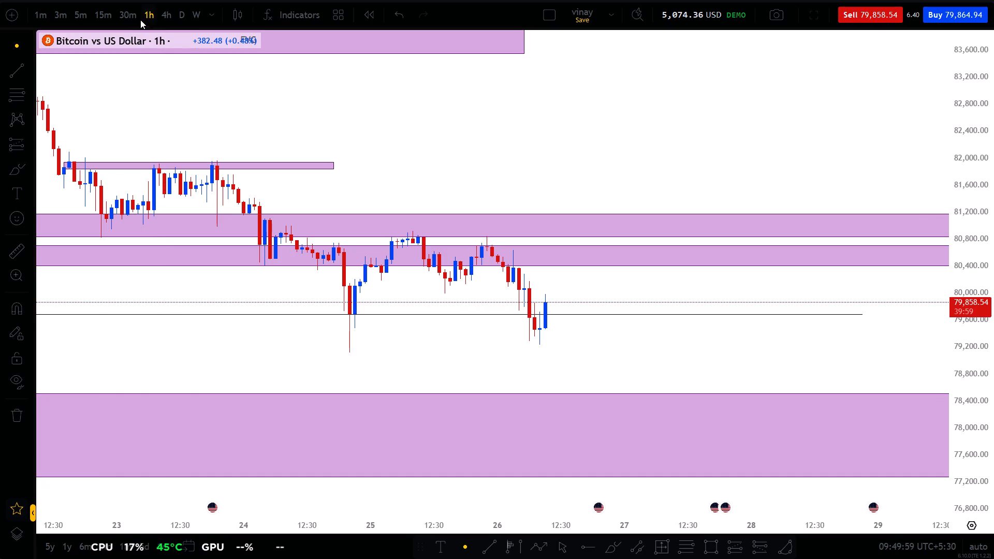
# Switch the BTC chart to the 4h timeframe and save the chart layout.
pyautogui.click(157, 14)
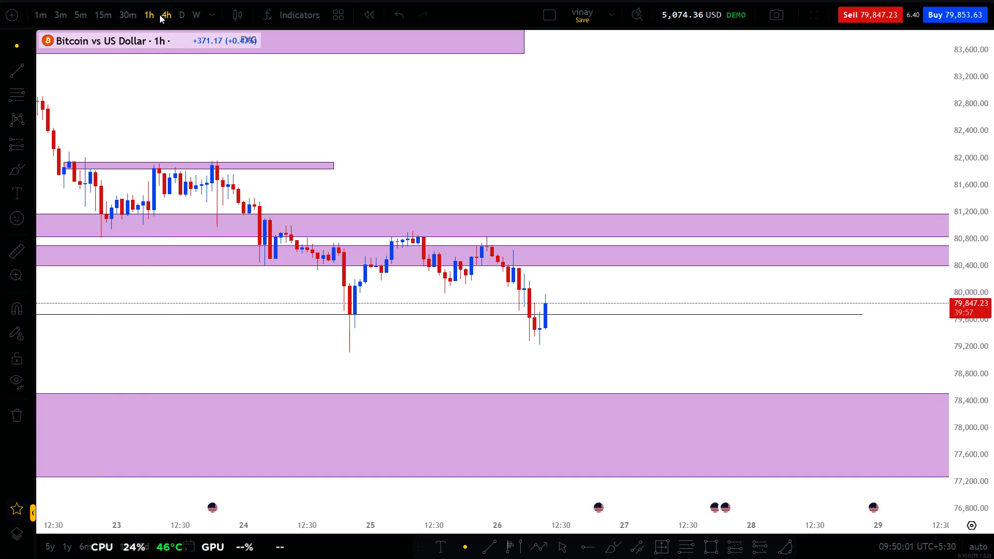
pyautogui.click(159, 14)
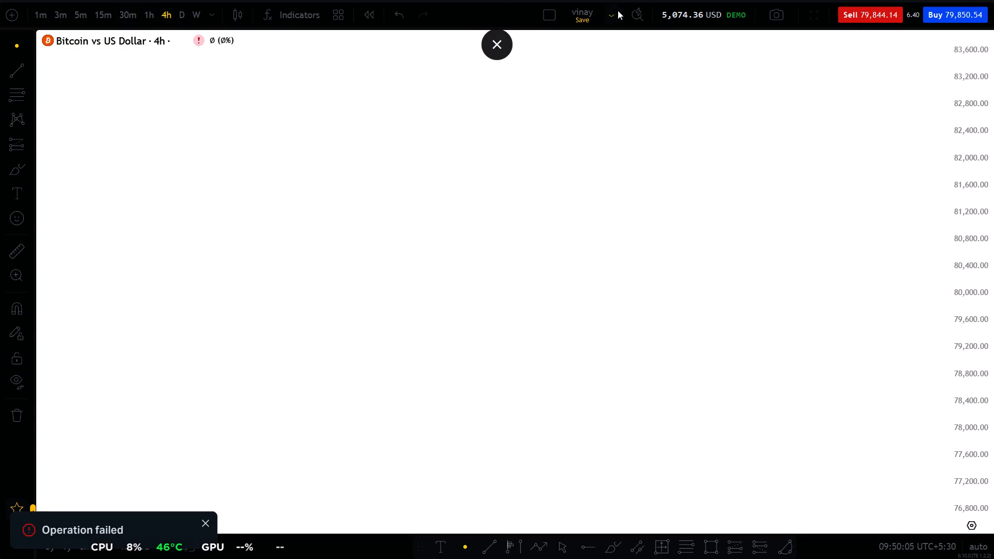
pyautogui.click(591, 17)
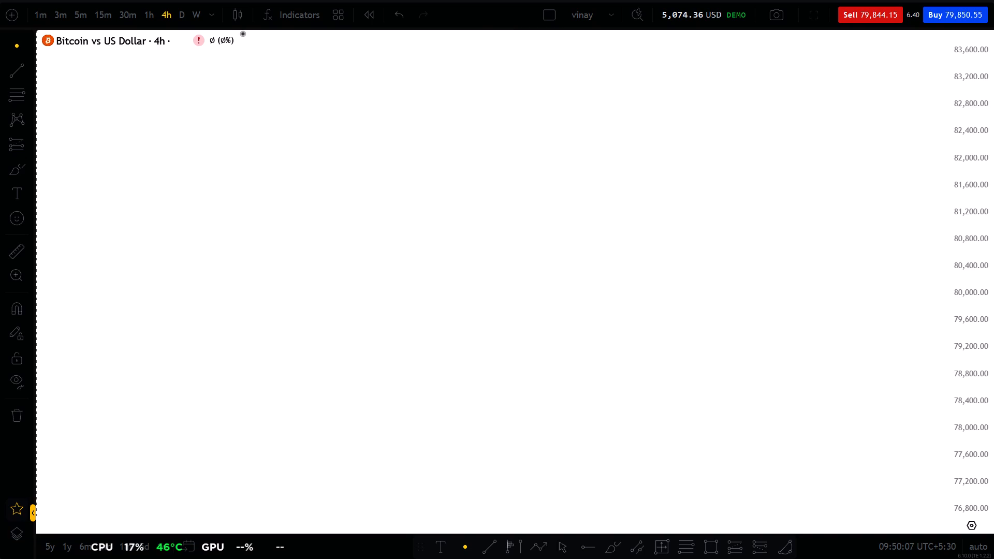
pyautogui.click(198, 36)
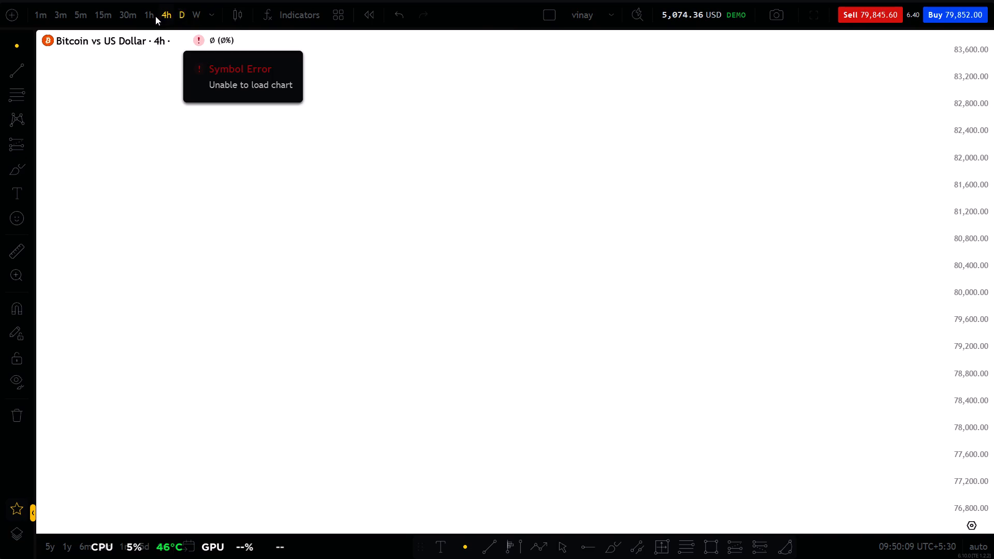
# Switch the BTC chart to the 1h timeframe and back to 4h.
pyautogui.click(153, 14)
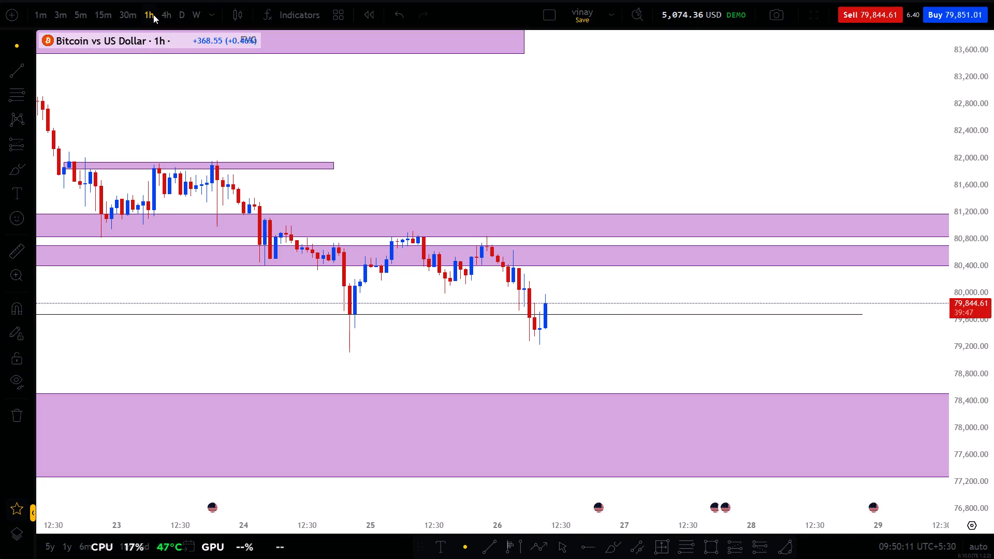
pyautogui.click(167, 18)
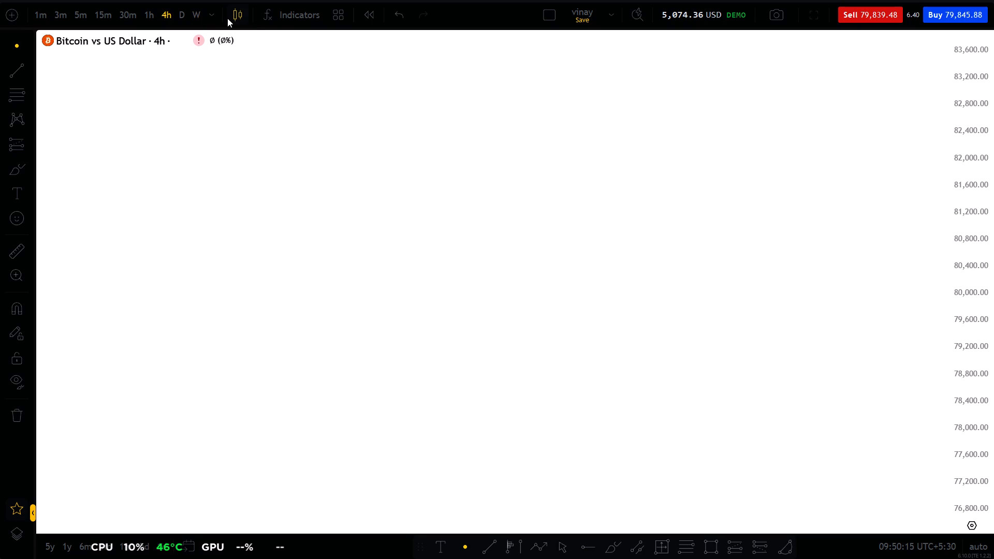
# Reload the Exness terminal page and open the BTC 4h chart in full screen.
pyautogui.hotkey('ctrl', 'r')
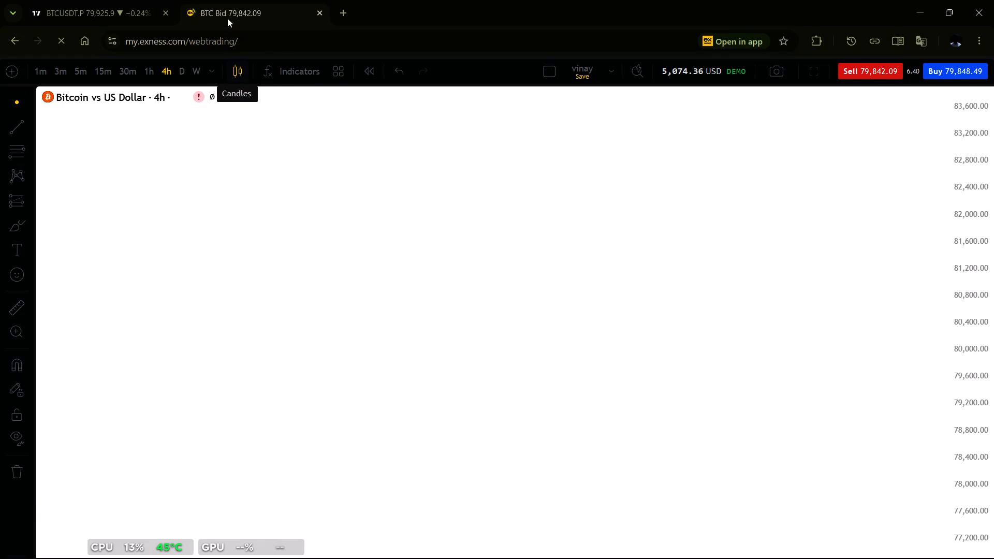
pyautogui.click(153, 0)
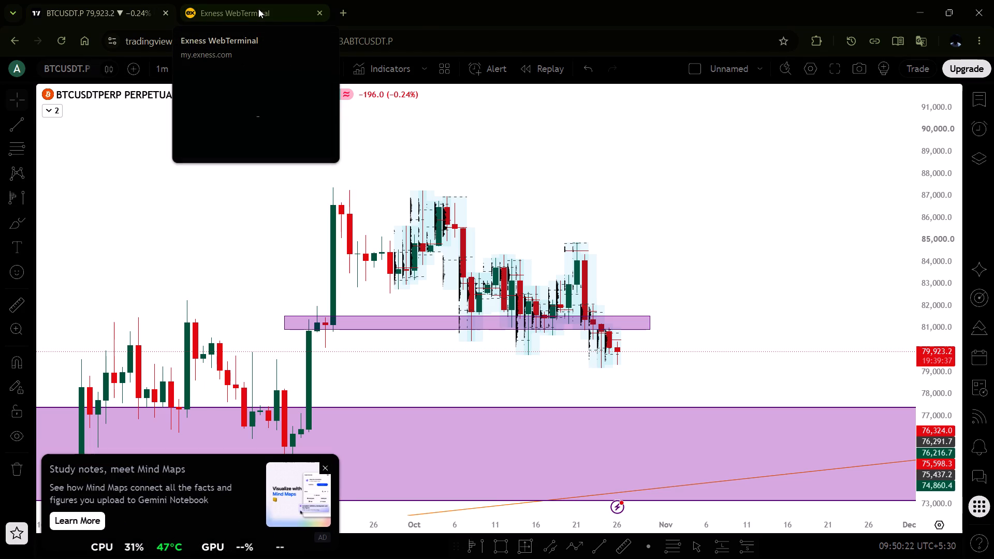
pyautogui.click(258, 9)
pyautogui.click(258, 9)
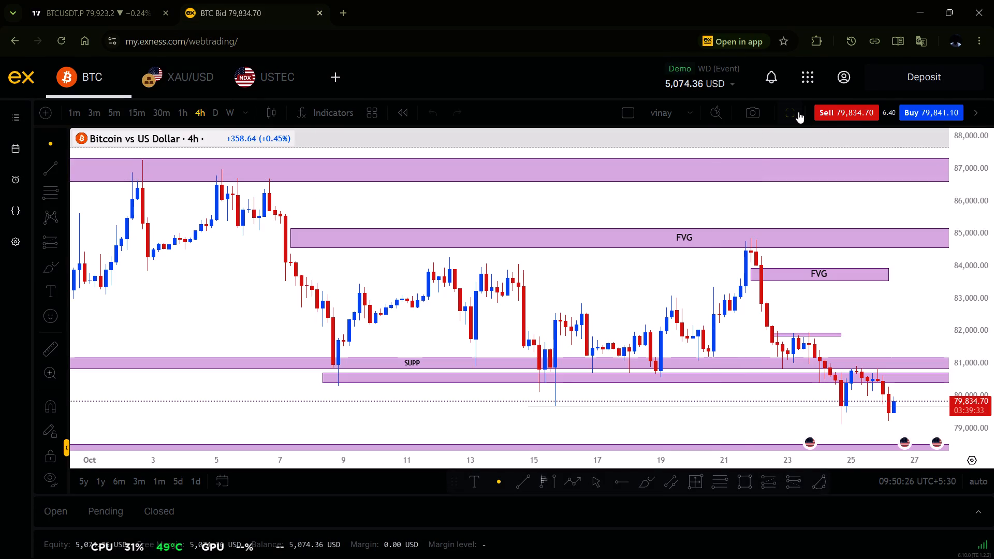
pyautogui.click(795, 112)
# Examine the BTC 4h chart from mid-August to late October against the marked FVG, support and upper zones.
pyautogui.scroll(-1, 767, 169)
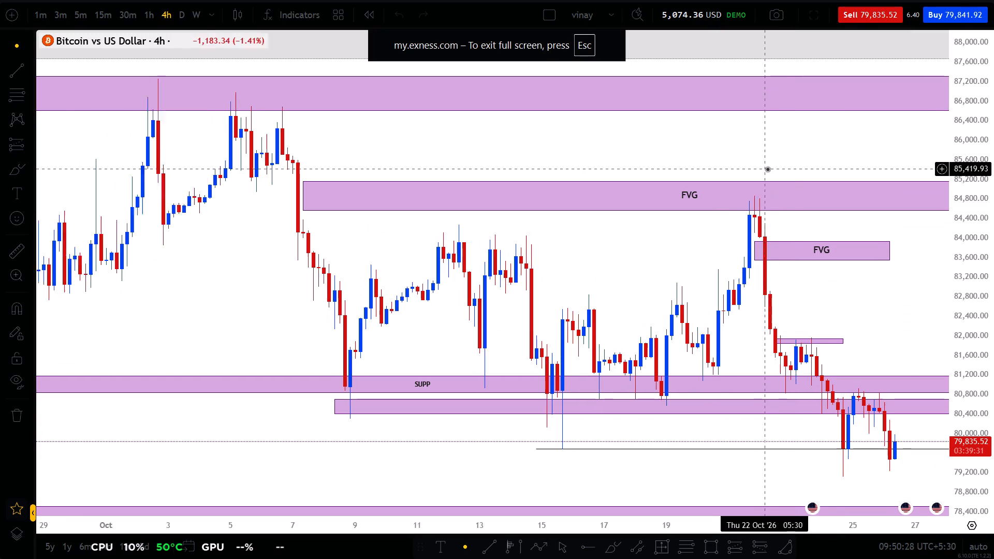
pyautogui.scroll(-4, 767, 169)
pyautogui.moveTo(661, 325); pyautogui.dragTo(515, 259)
pyautogui.scroll(-6, 991, 287)
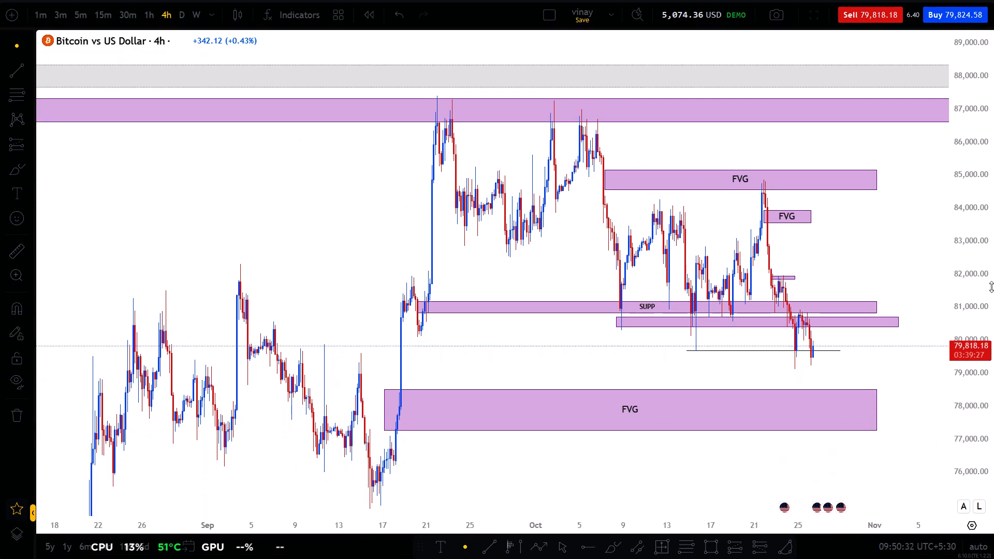
pyautogui.scroll(5, 778, 292)
pyautogui.scroll(-1, 778, 292)
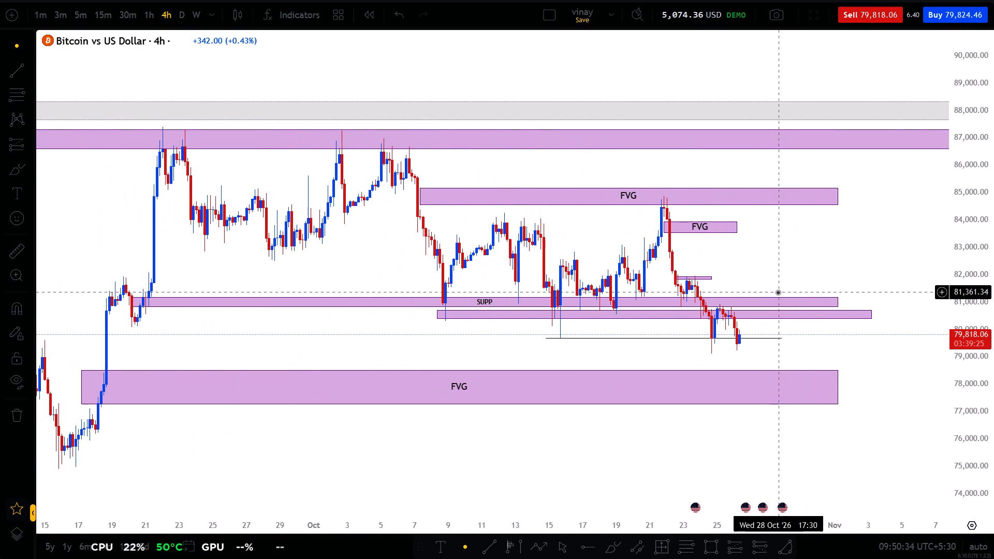
pyautogui.moveTo(374, 252); pyautogui.dragTo(405, 262)
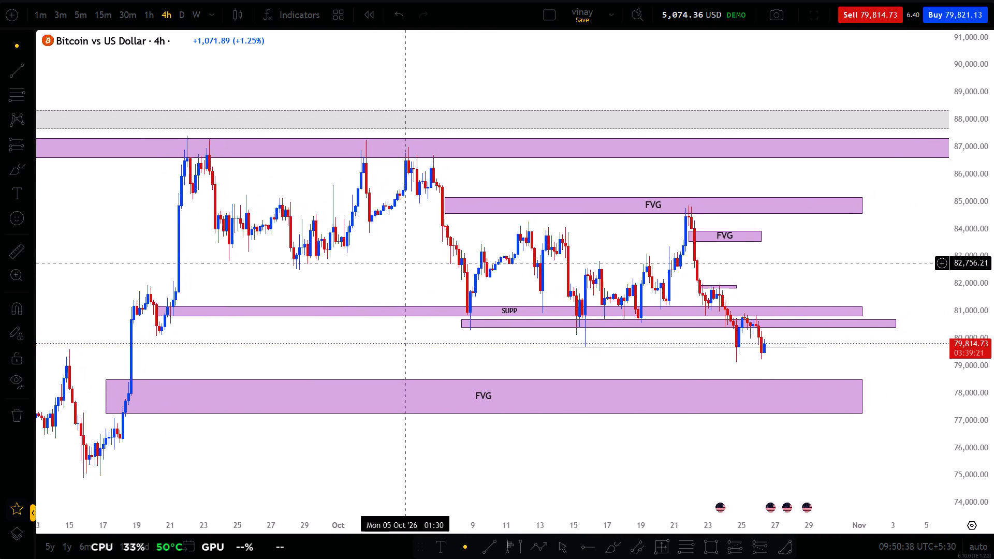
pyautogui.moveTo(405, 262); pyautogui.dragTo(404, 263)
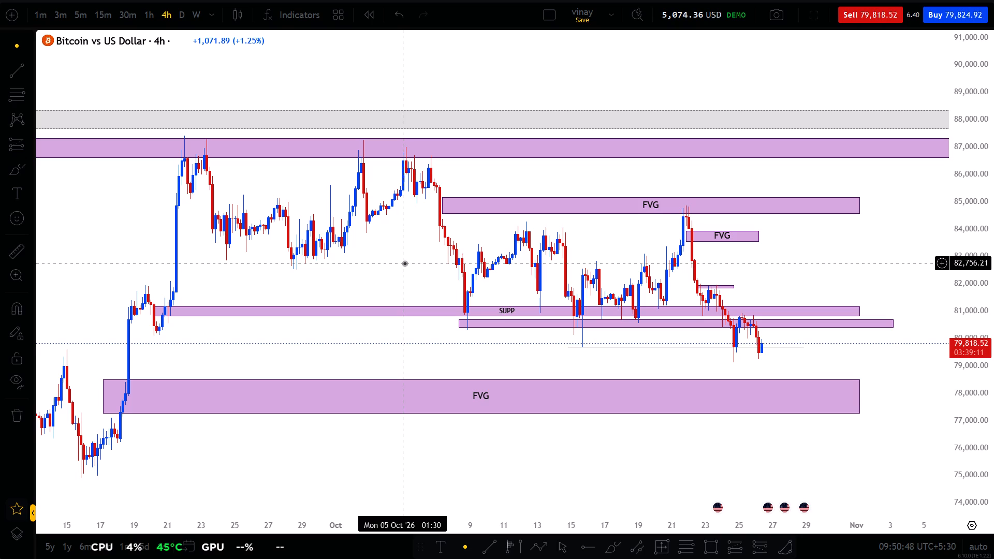
pyautogui.moveTo(367, 283); pyautogui.dragTo(378, 277)
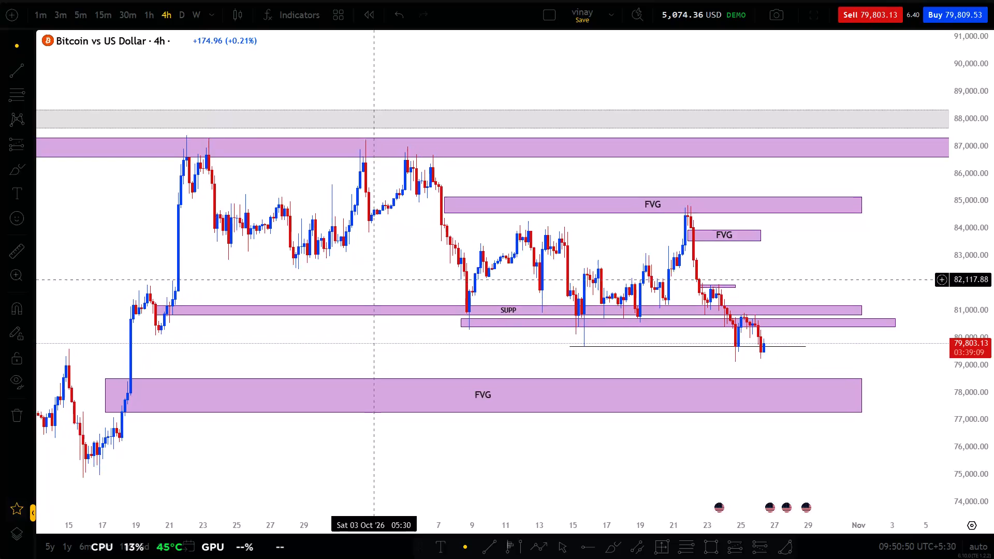
pyautogui.moveTo(378, 277); pyautogui.dragTo(381, 276)
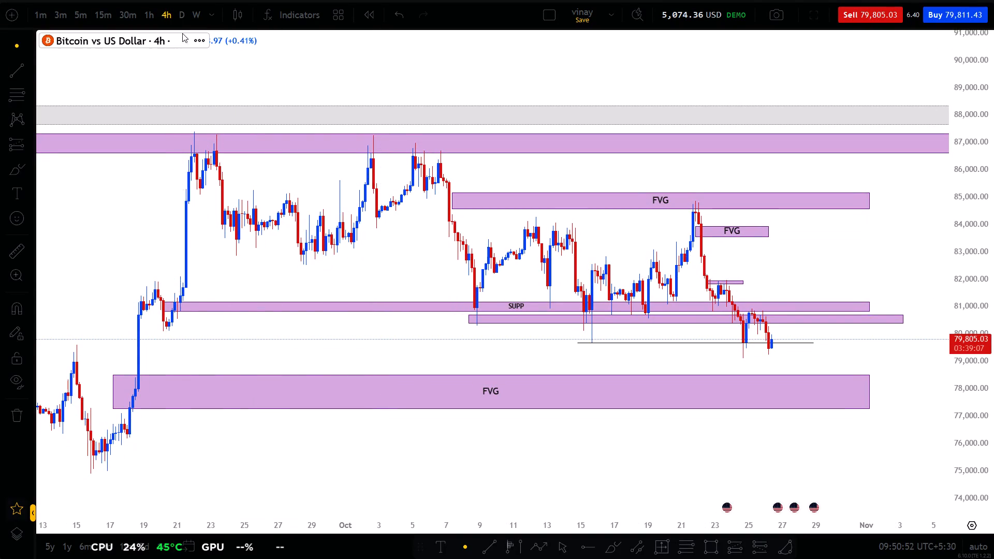
# Switch the BTC chart to the daily timeframe, bring the September–October candles into focus, and save the chart layout.
pyautogui.click(181, 24)
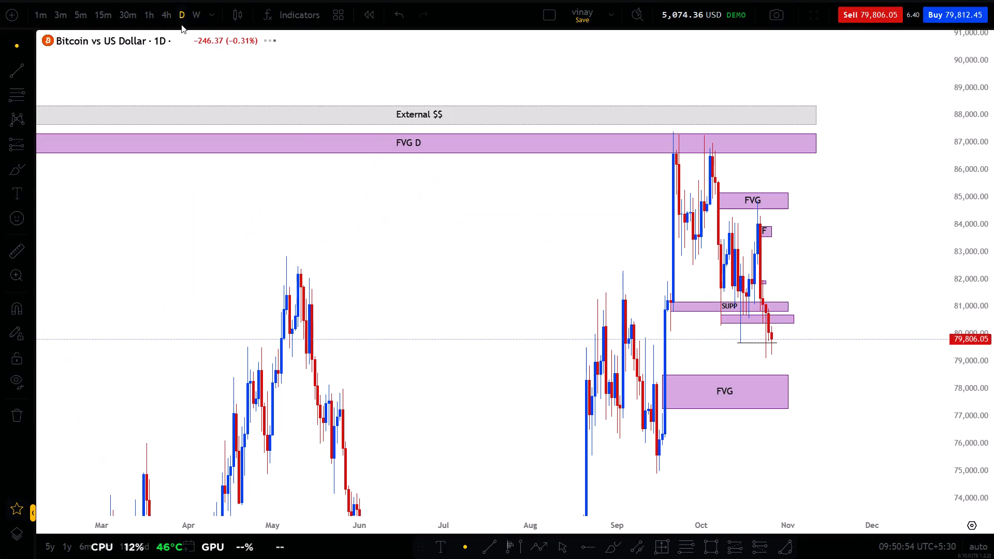
pyautogui.scroll(5, 647, 190)
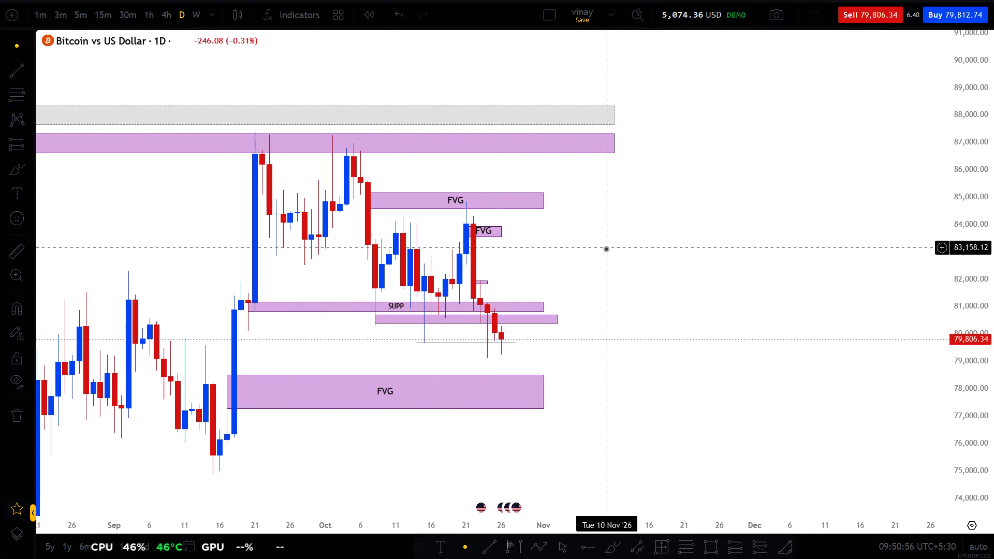
pyautogui.moveTo(606, 248); pyautogui.dragTo(667, 226)
pyautogui.click(592, 25)
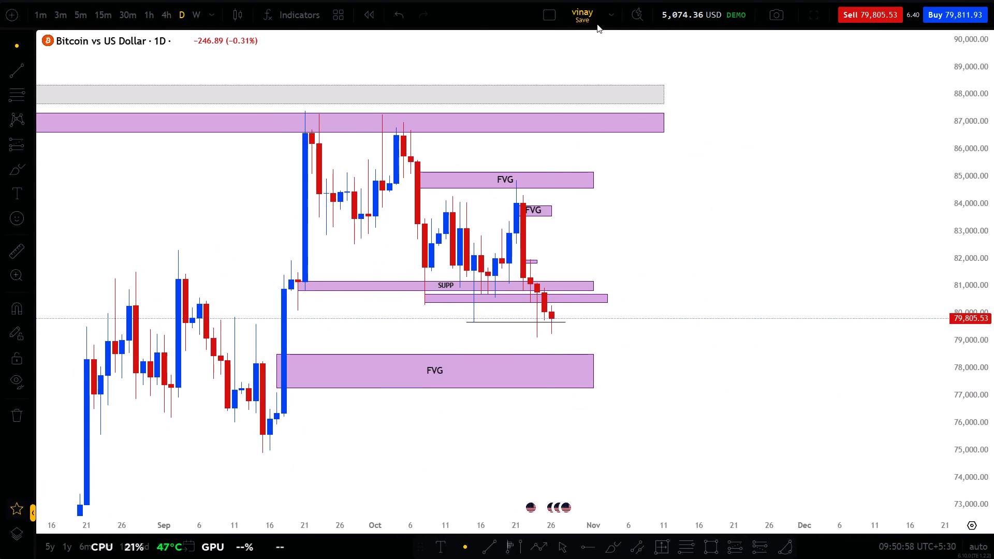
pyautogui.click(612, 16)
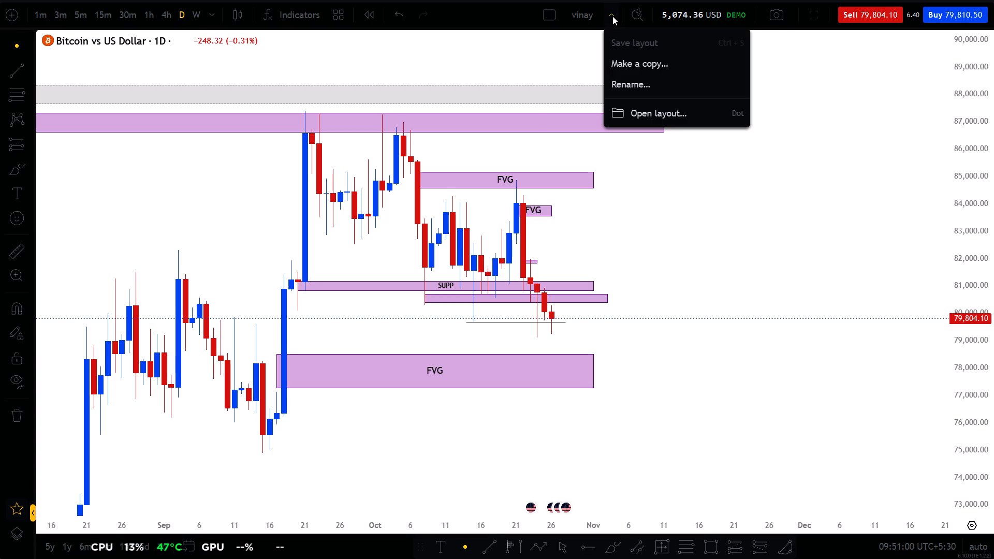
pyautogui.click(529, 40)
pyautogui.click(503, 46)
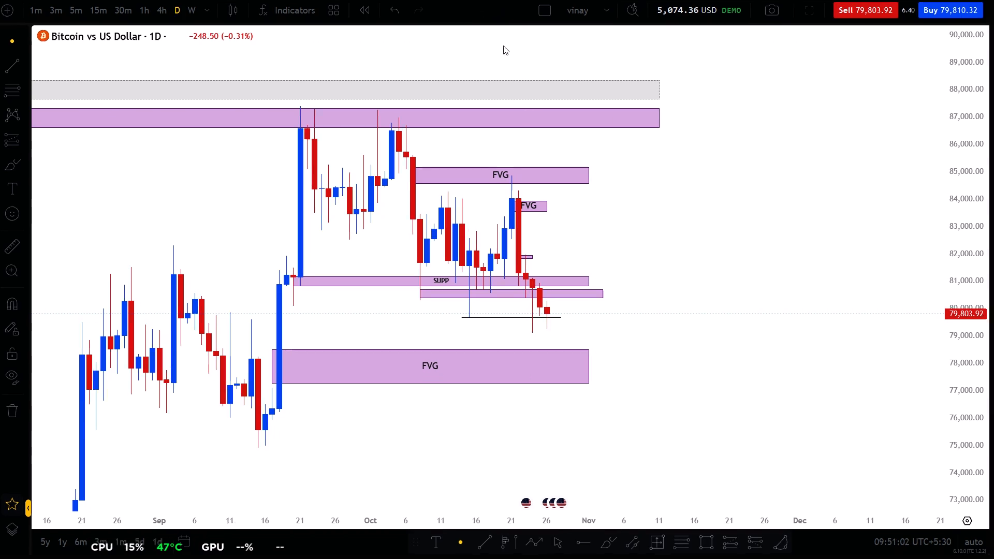
# Leave full screen and switch the trading terminal to the demo account named June 25th.
pyautogui.press('F11')
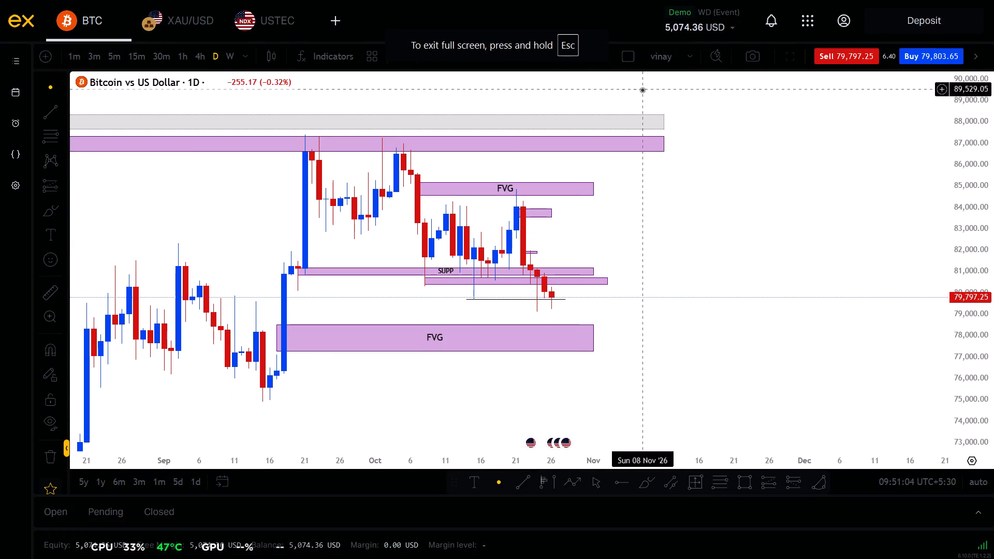
pyautogui.click(720, 25)
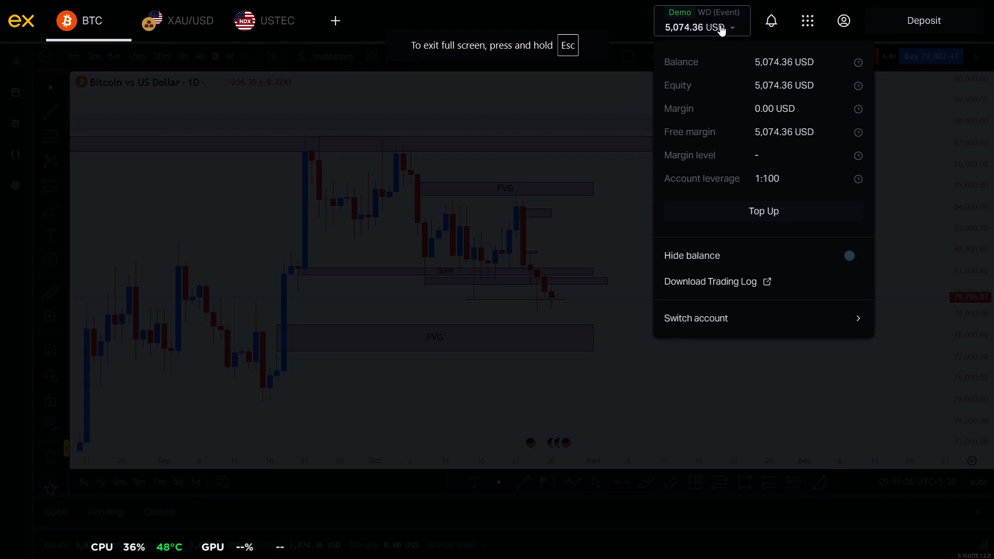
pyautogui.click(718, 323)
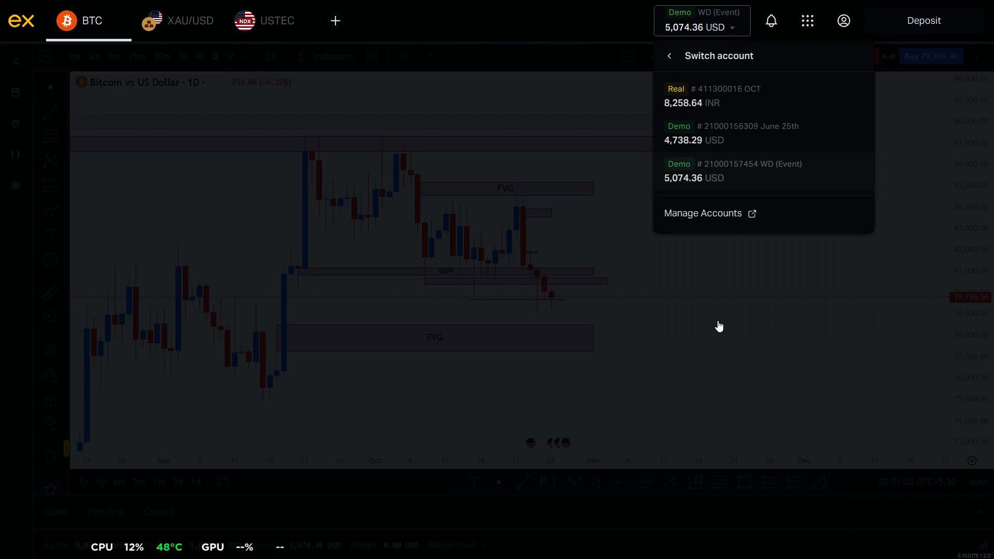
pyautogui.click(755, 130)
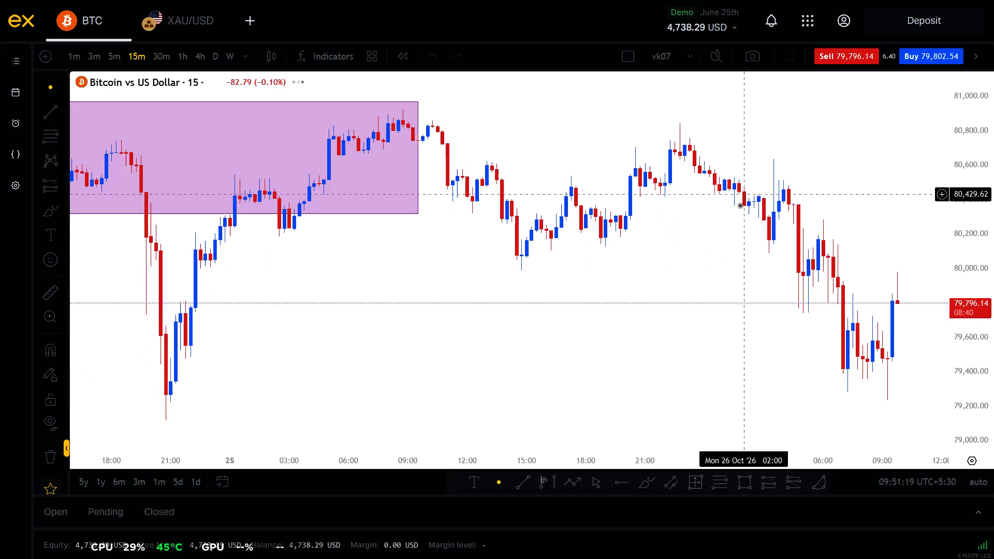
# Switch this account's BTC chart from 15m to the daily timeframe.
pyautogui.scroll(-4, 685, 297)
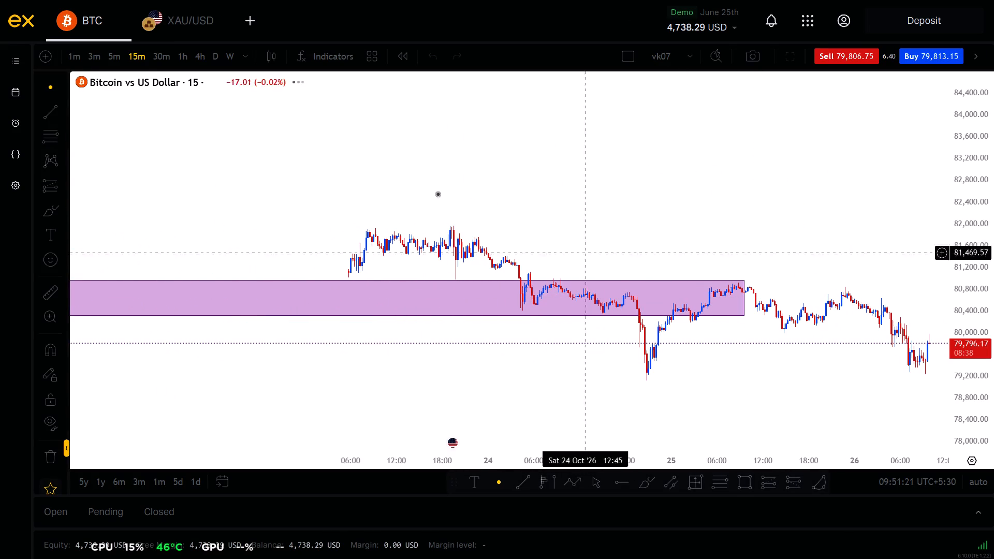
pyautogui.click(214, 61)
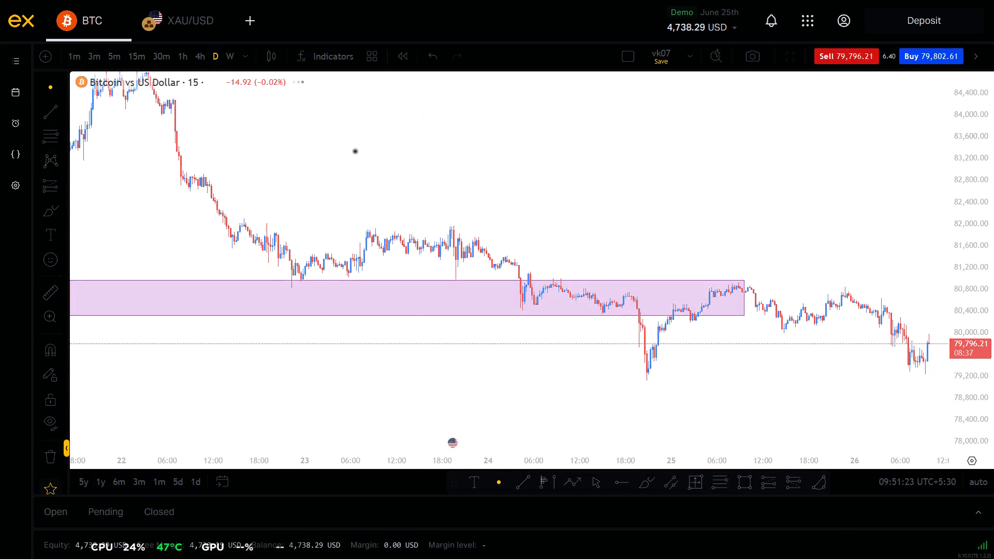
pyautogui.scroll(7, 578, 328)
pyautogui.scroll(-4, 578, 328)
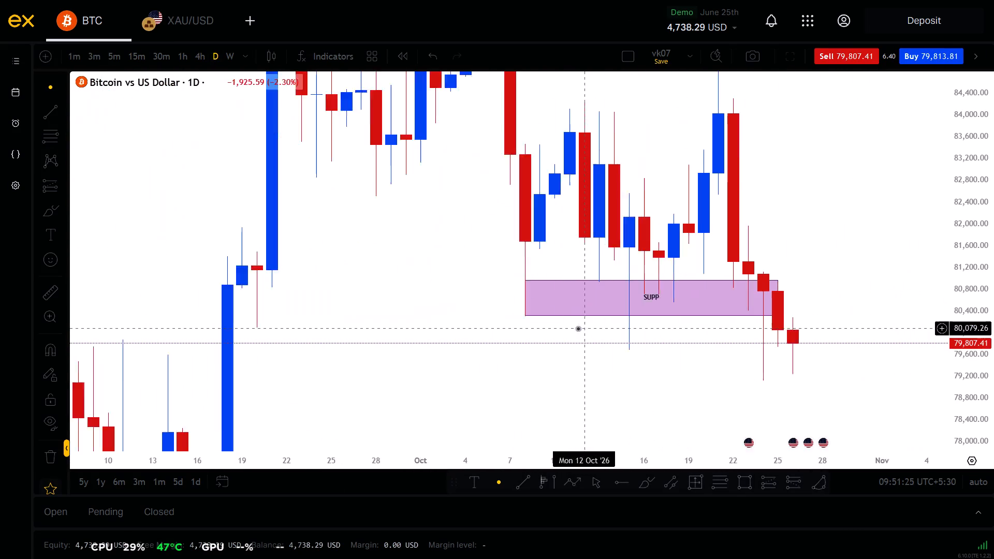
pyautogui.scroll(-5, 993, 370)
pyautogui.scroll(-2, 790, 405)
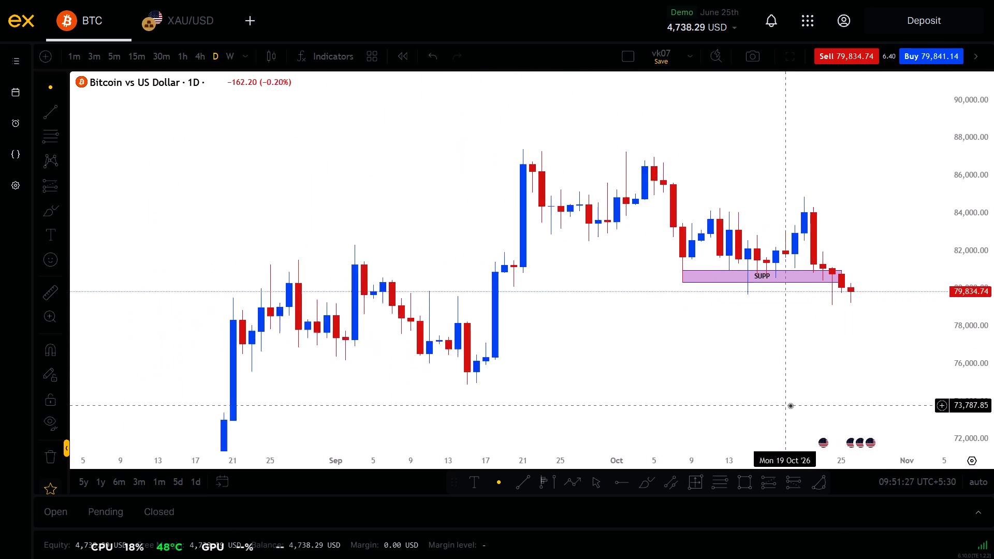
# Delete the purple SUPP zone spanning October on the BTC daily chart.
pyautogui.scroll(-2, 790, 405)
pyautogui.click(736, 361)
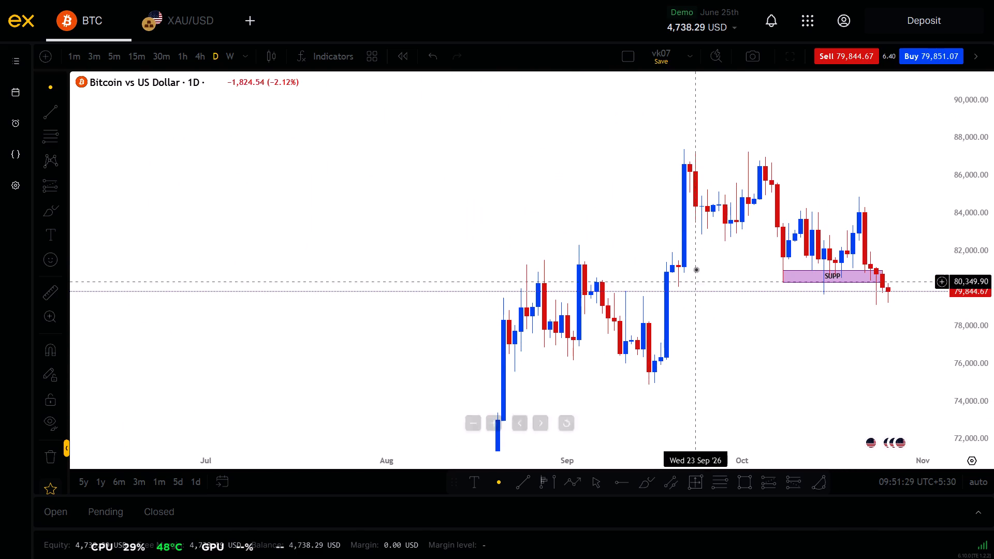
pyautogui.keyDown('ctrl'); pyautogui.moveTo(723, 230); pyautogui.dragTo(924, 328); pyautogui.keyUp('ctrl')
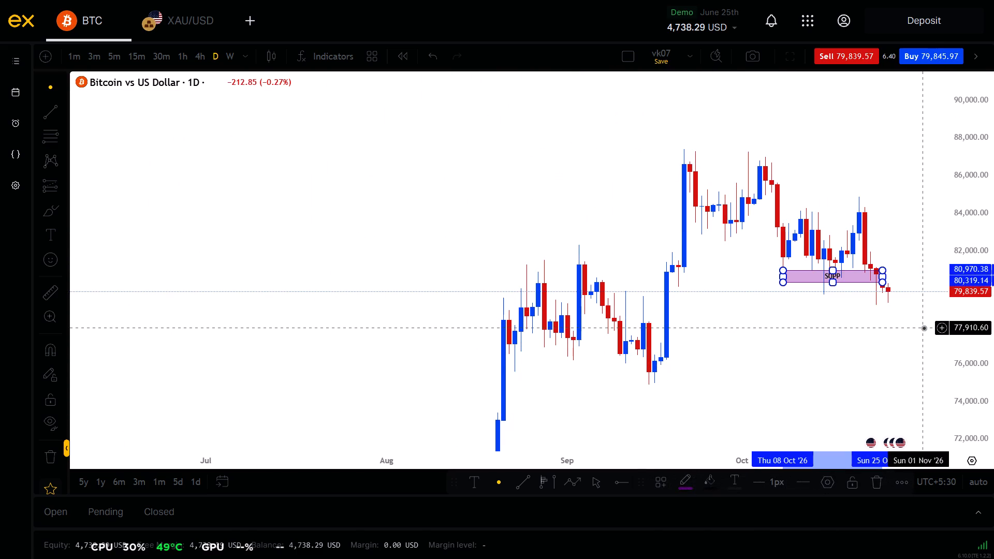
pyautogui.press('Delete')
# Expand the BTC daily chart to full screen, with the August to October candles in focus.
pyautogui.click(782, 55)
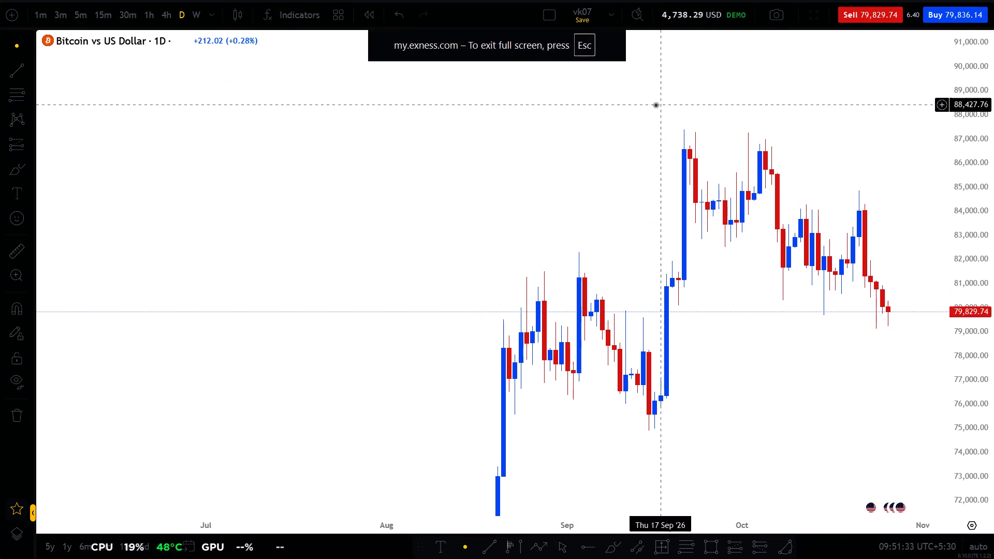
pyautogui.moveTo(655, 105); pyautogui.dragTo(433, 129)
pyautogui.scroll(-2, 993, 370)
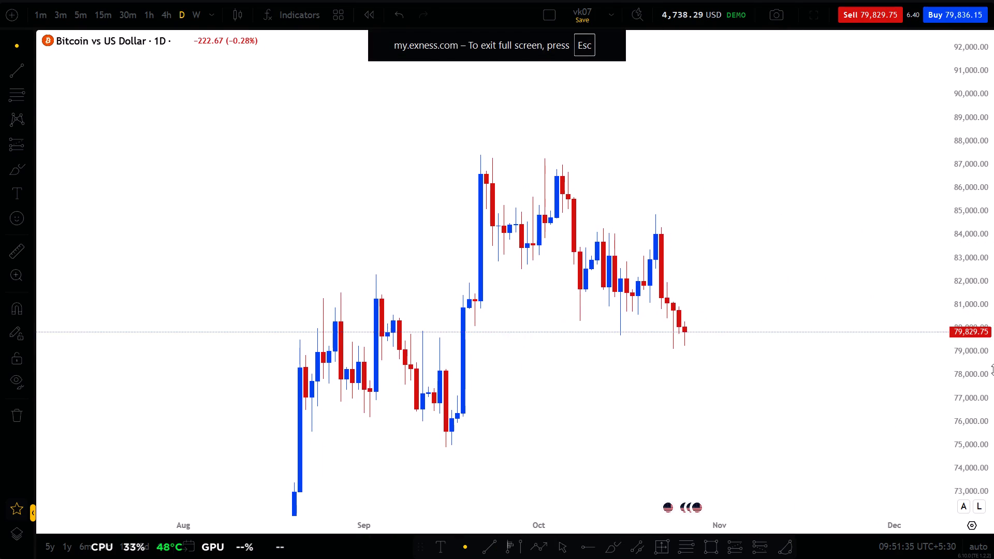
pyautogui.scroll(-2, 993, 370)
pyautogui.click(886, 348)
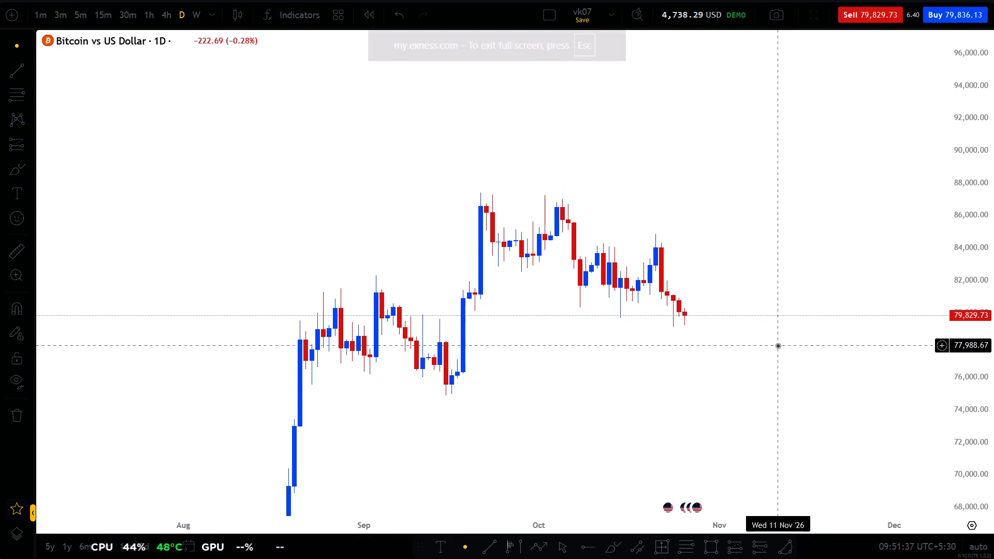
pyautogui.moveTo(778, 345); pyautogui.dragTo(713, 353)
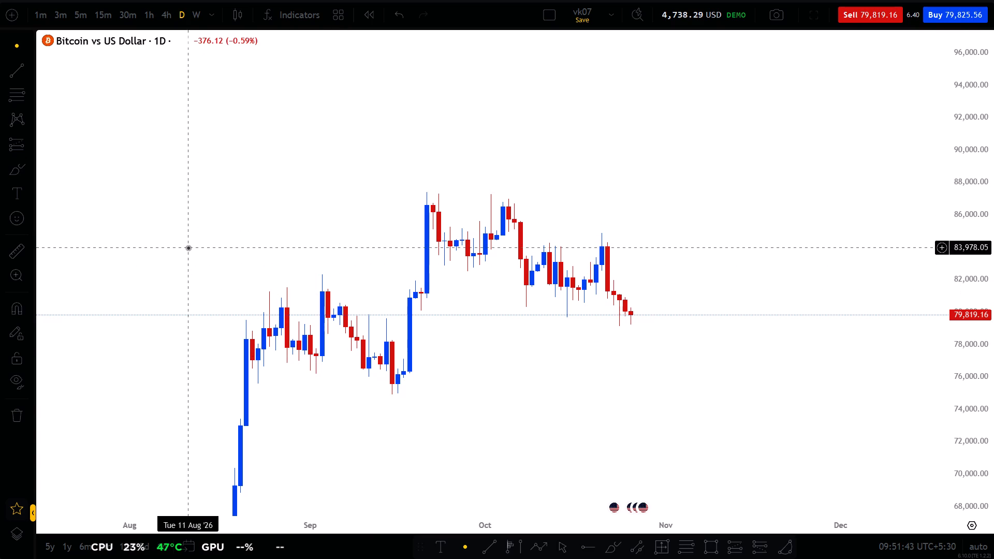
# Check BTC on the 4h timeframe, return to daily, and examine the price swings from June to October.
pyautogui.click(162, 9)
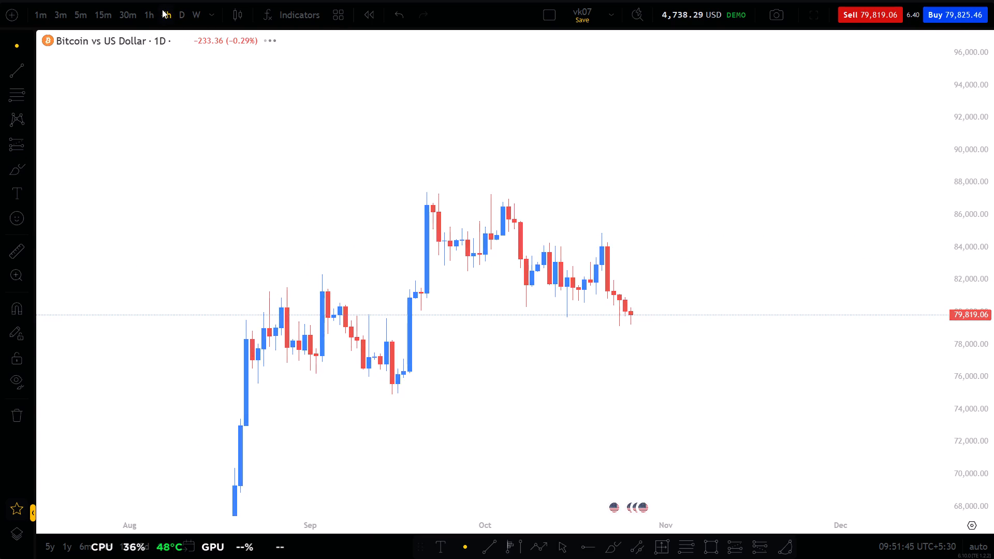
pyautogui.scroll(-5, 352, 253)
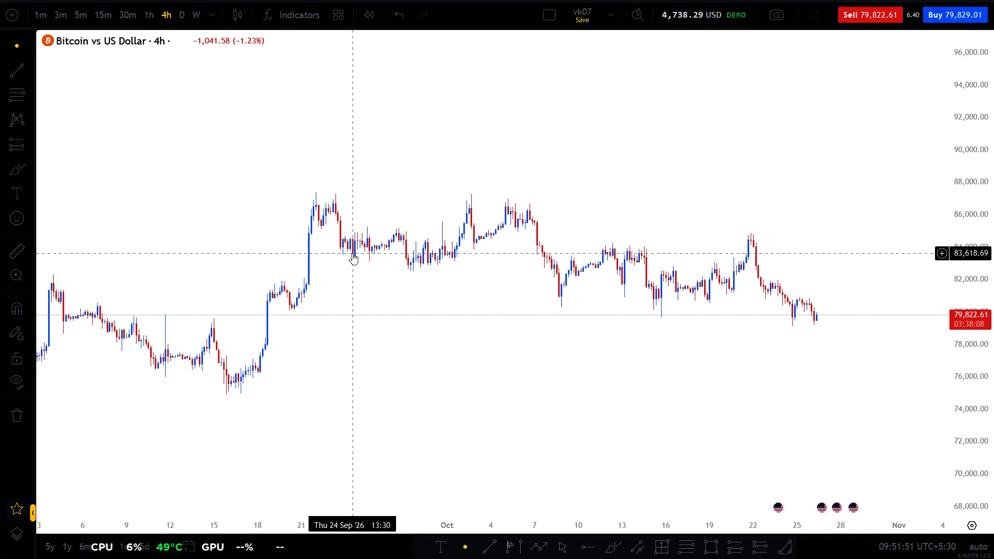
pyautogui.click(185, 13)
pyautogui.scroll(4, 680, 337)
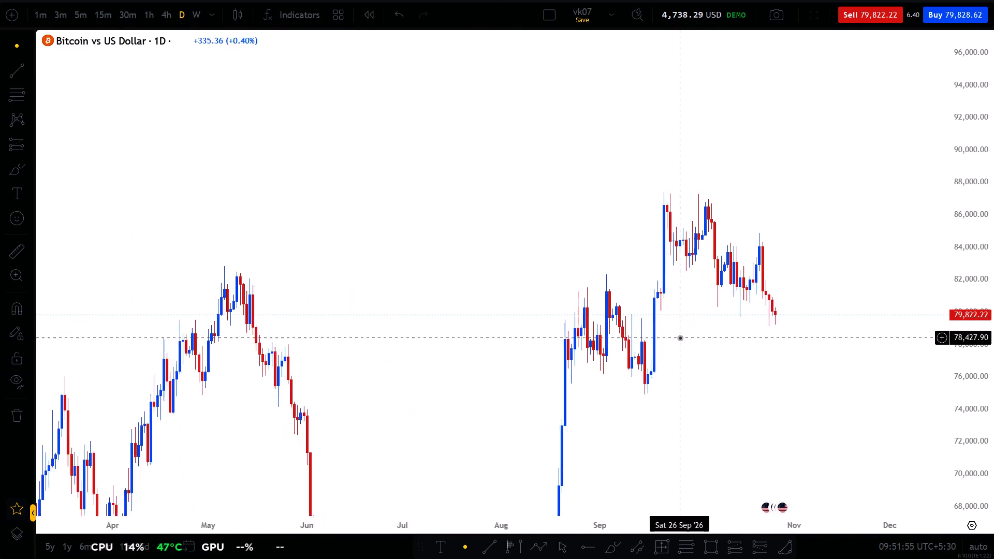
pyautogui.moveTo(761, 385); pyautogui.dragTo(598, 236)
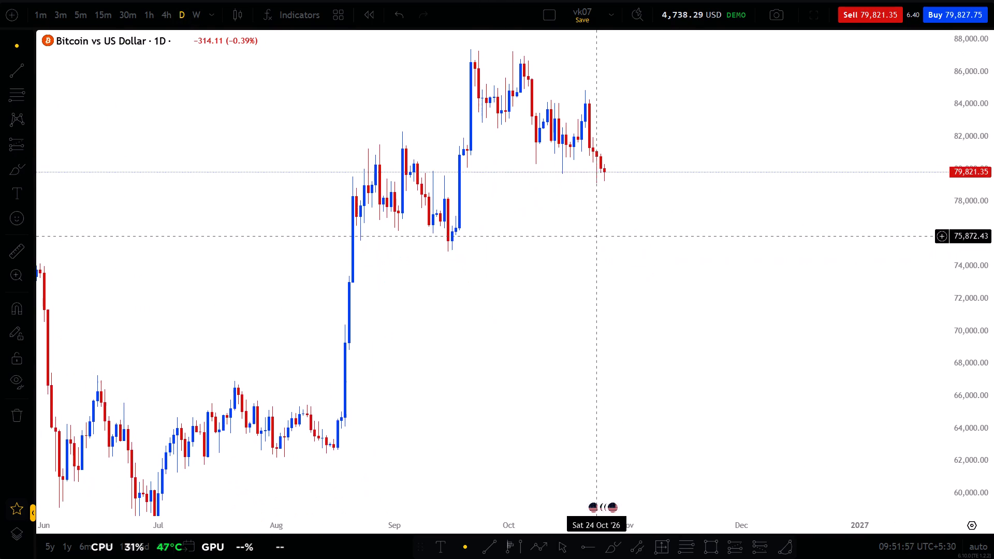
pyautogui.moveTo(598, 236); pyautogui.dragTo(597, 269)
pyautogui.scroll(-4, 993, 395)
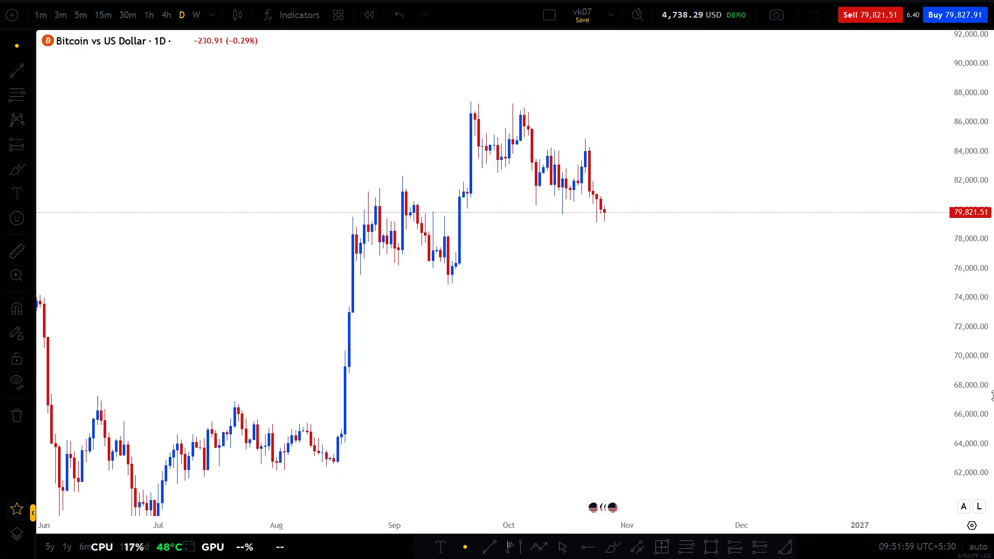
pyautogui.moveTo(788, 416); pyautogui.dragTo(821, 407)
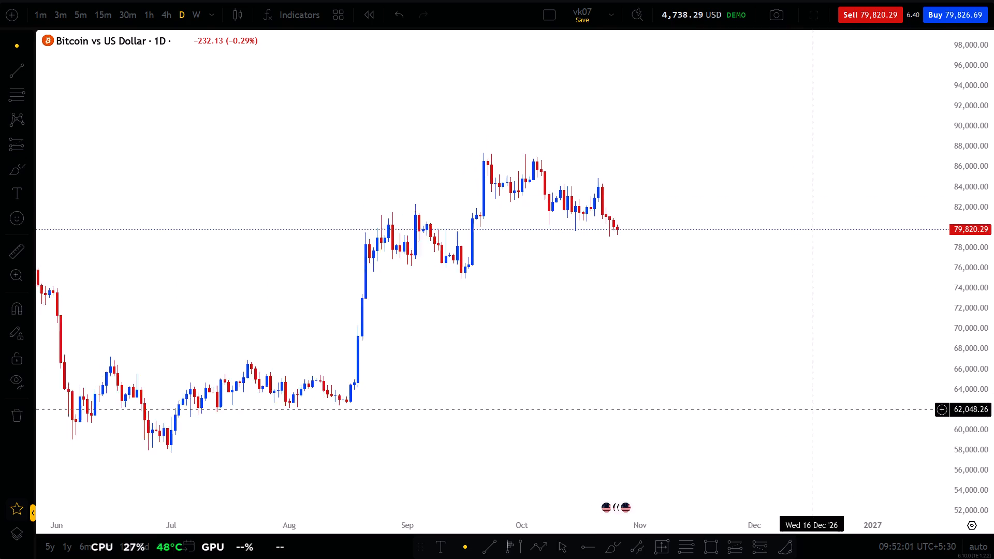
pyautogui.moveTo(821, 407); pyautogui.dragTo(826, 418)
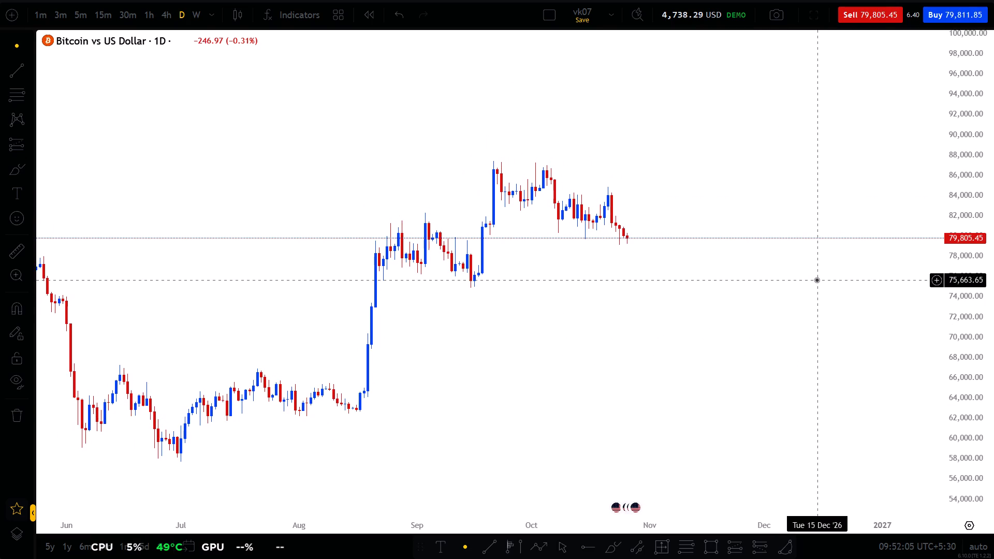
# Move the Fib Retracement tool to the front of the favourite drawing tools.
pyautogui.moveTo(690, 542); pyautogui.dragTo(441, 320)
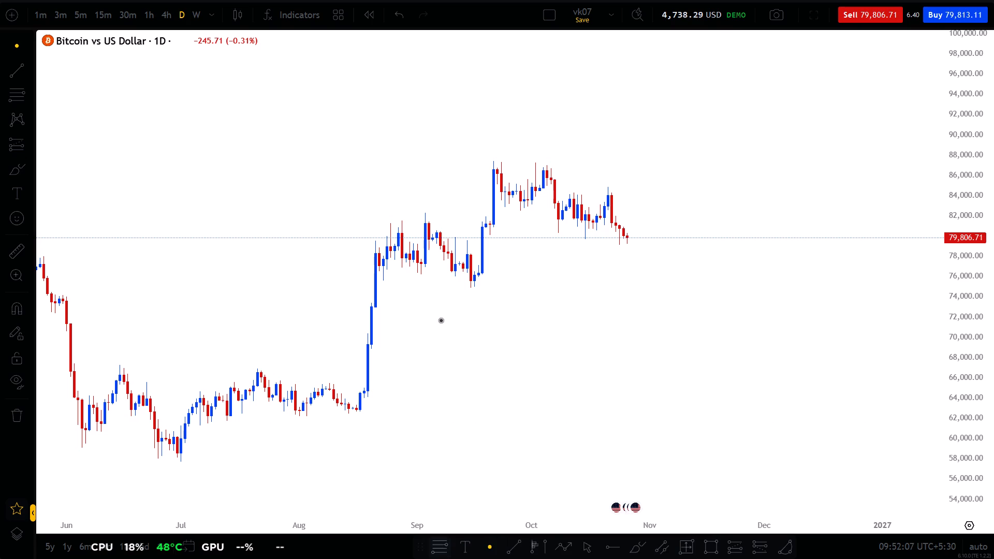
# Draw a Fibonacci retracement on the BTC daily chart from 18 August at about 73,000 to 10 October at about 79,560.
pyautogui.moveTo(360, 306); pyautogui.dragTo(504, 271)
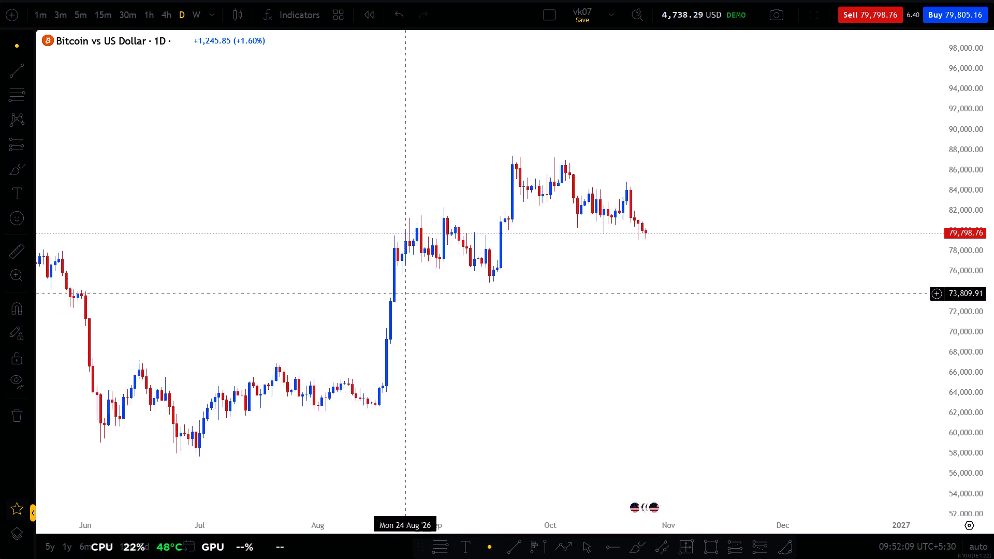
pyautogui.moveTo(504, 271); pyautogui.dragTo(401, 307)
pyautogui.scroll(4, 993, 299)
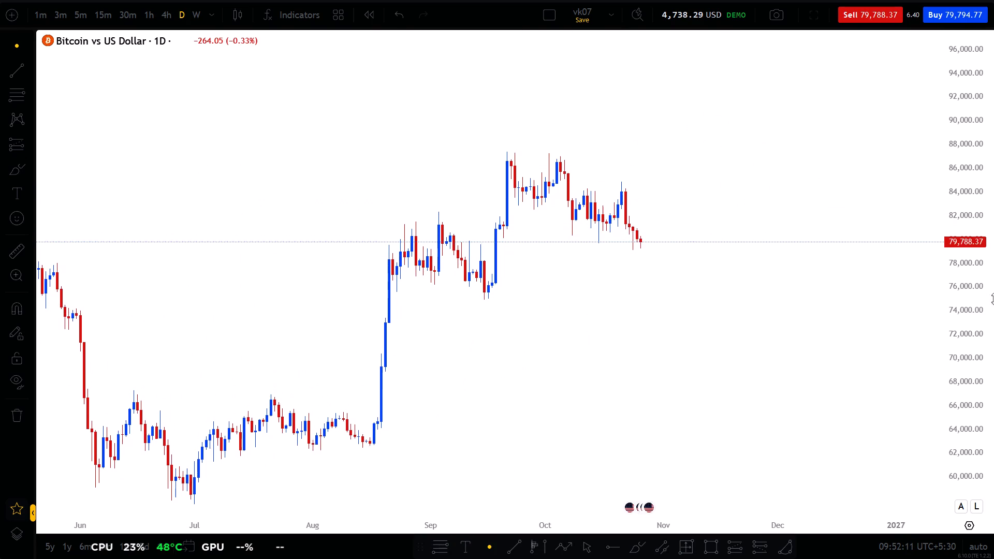
pyautogui.scroll(2, 870, 298)
pyautogui.moveTo(663, 343); pyautogui.dragTo(985, 315)
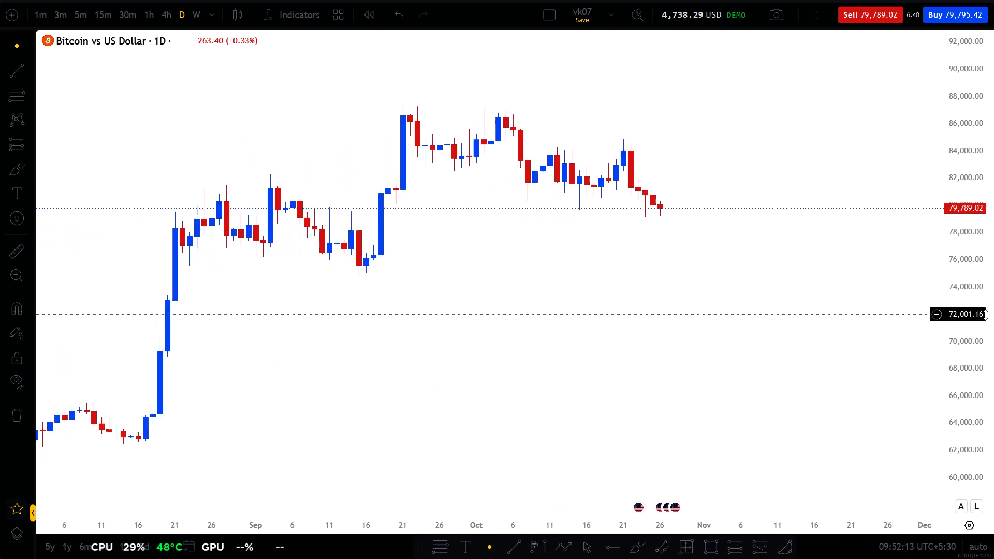
pyautogui.moveTo(985, 315); pyautogui.dragTo(993, 329)
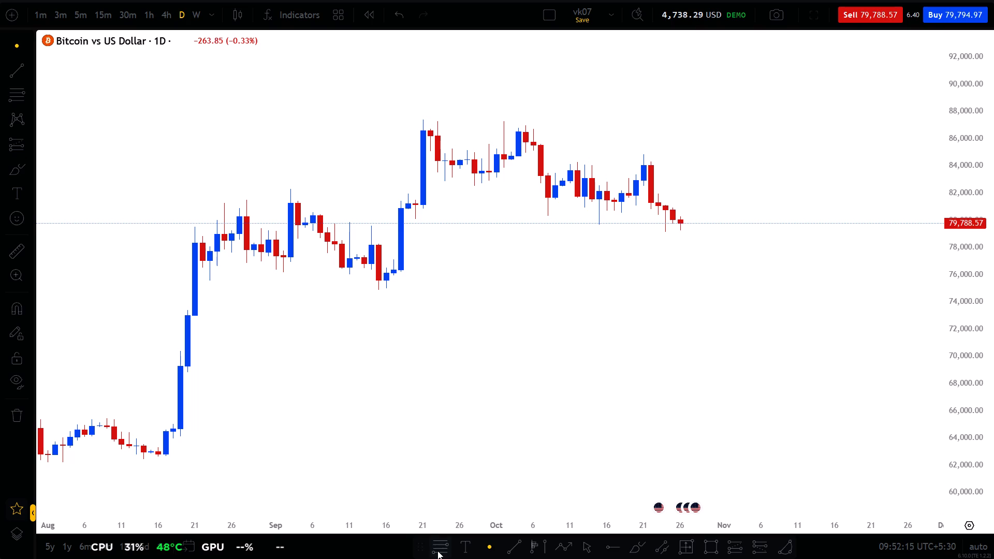
pyautogui.click(437, 551)
pyautogui.click(171, 315)
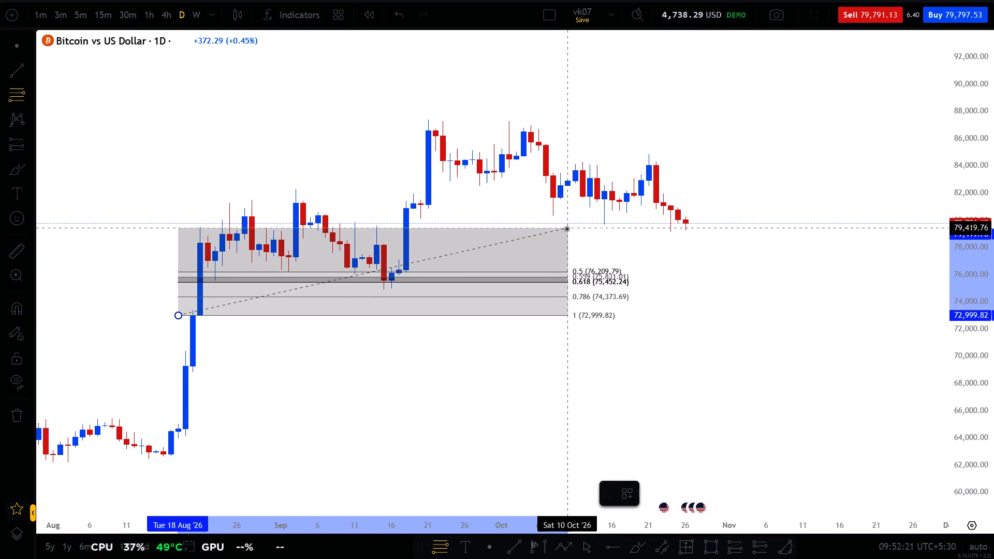
pyautogui.click(566, 226)
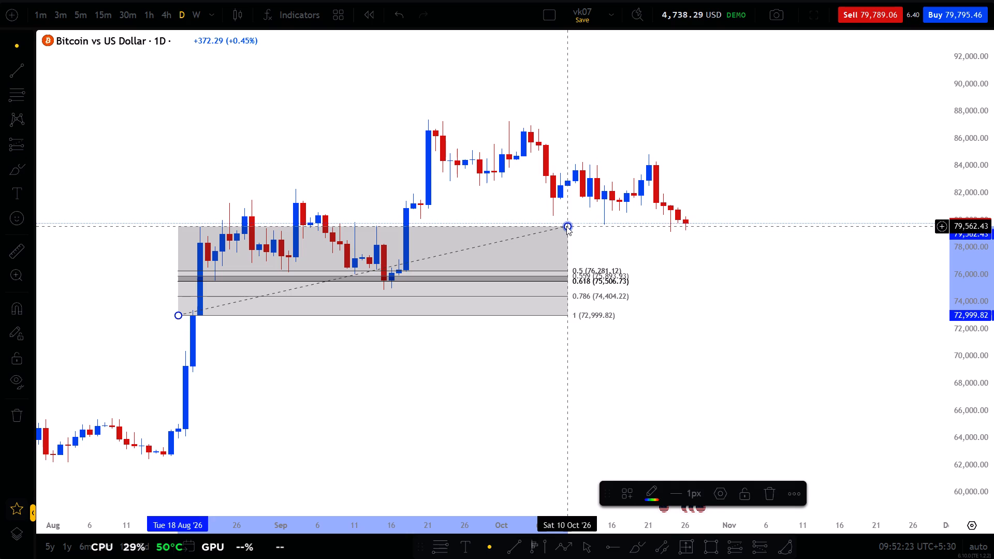
# Place a long position on the 15 September candle with entry at about 75,573, near the 0.618 Fibonacci level.
pyautogui.moveTo(684, 284); pyautogui.dragTo(688, 289)
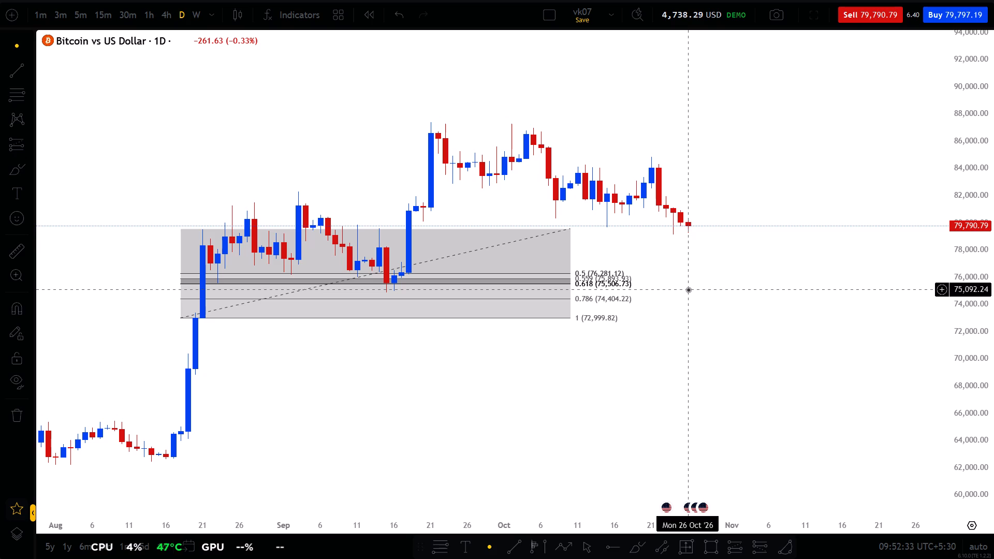
pyautogui.scroll(3, 993, 293)
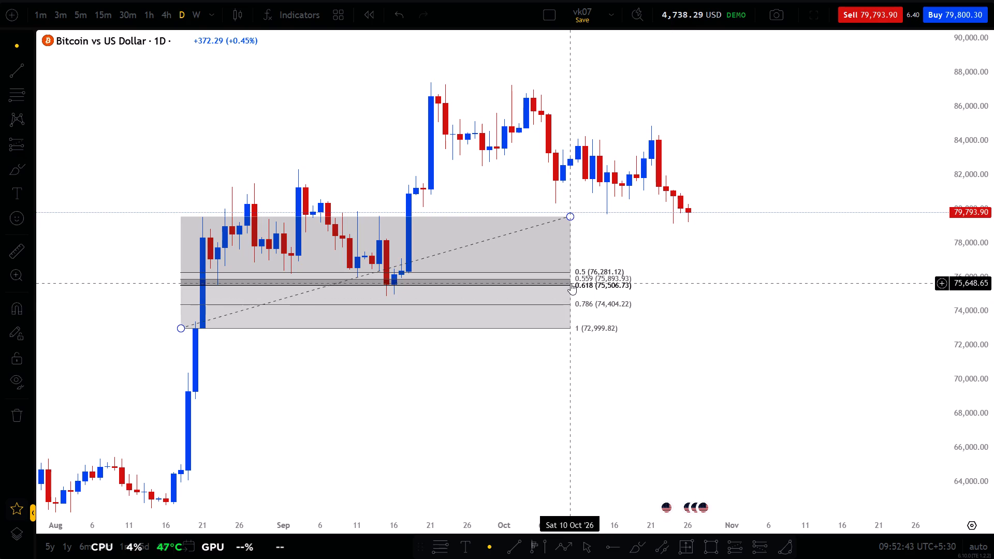
pyautogui.click(664, 301)
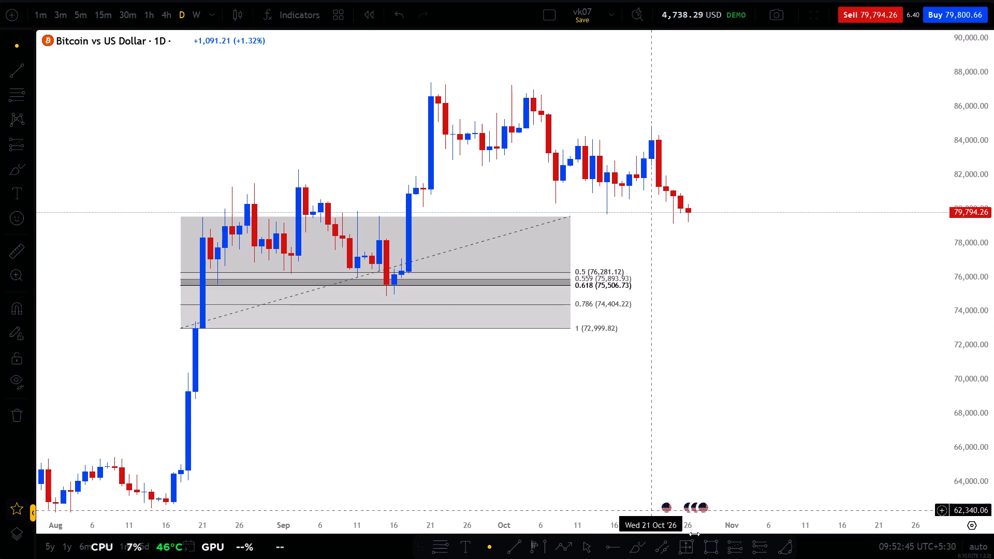
pyautogui.click(728, 546)
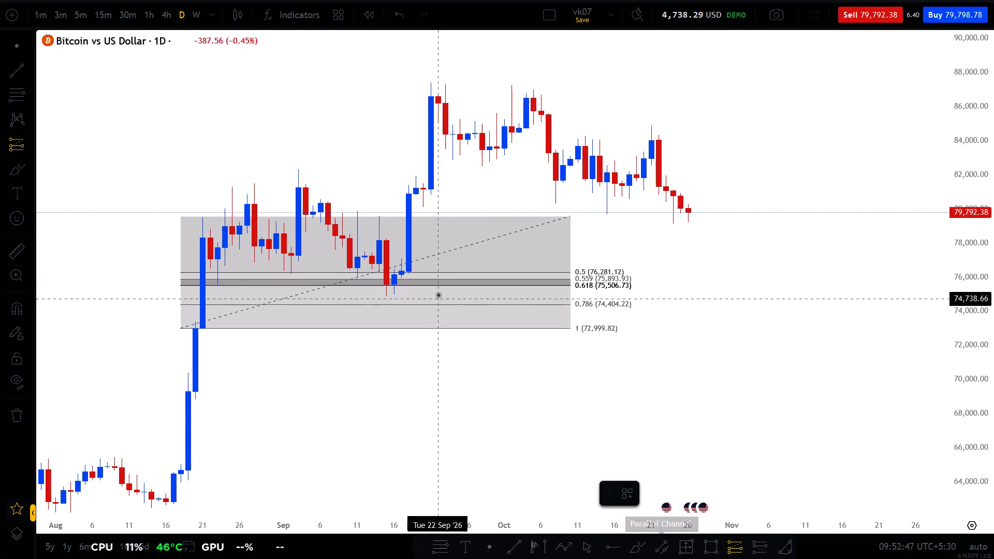
pyautogui.click(383, 284)
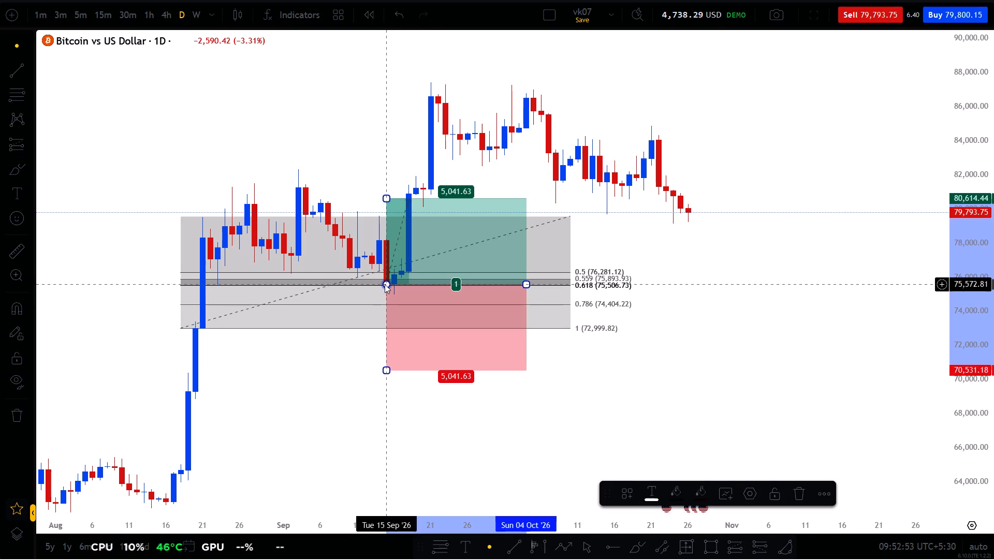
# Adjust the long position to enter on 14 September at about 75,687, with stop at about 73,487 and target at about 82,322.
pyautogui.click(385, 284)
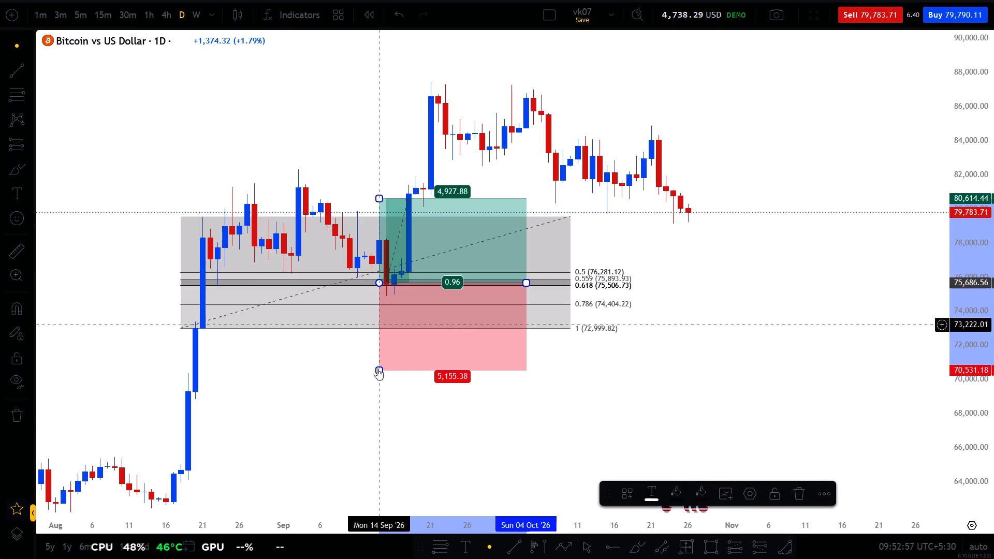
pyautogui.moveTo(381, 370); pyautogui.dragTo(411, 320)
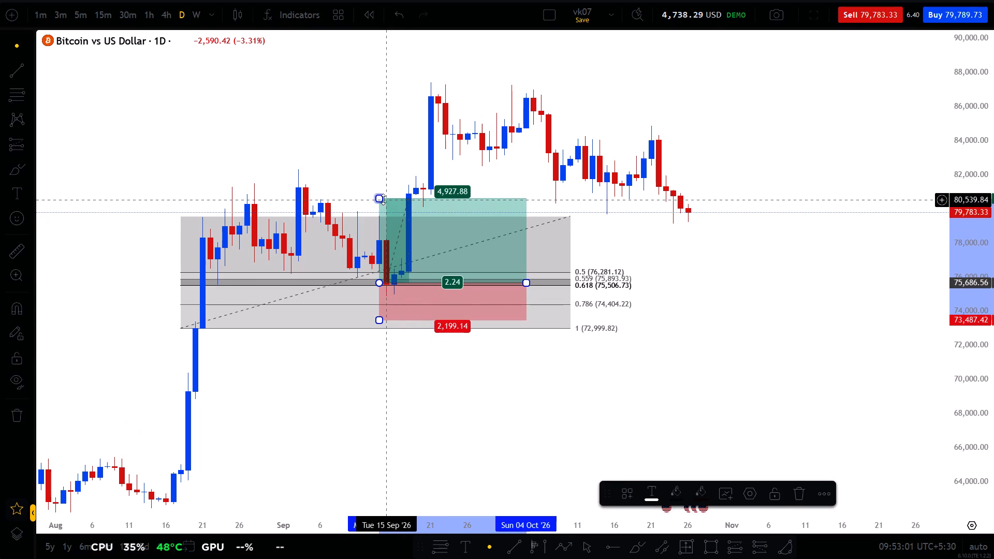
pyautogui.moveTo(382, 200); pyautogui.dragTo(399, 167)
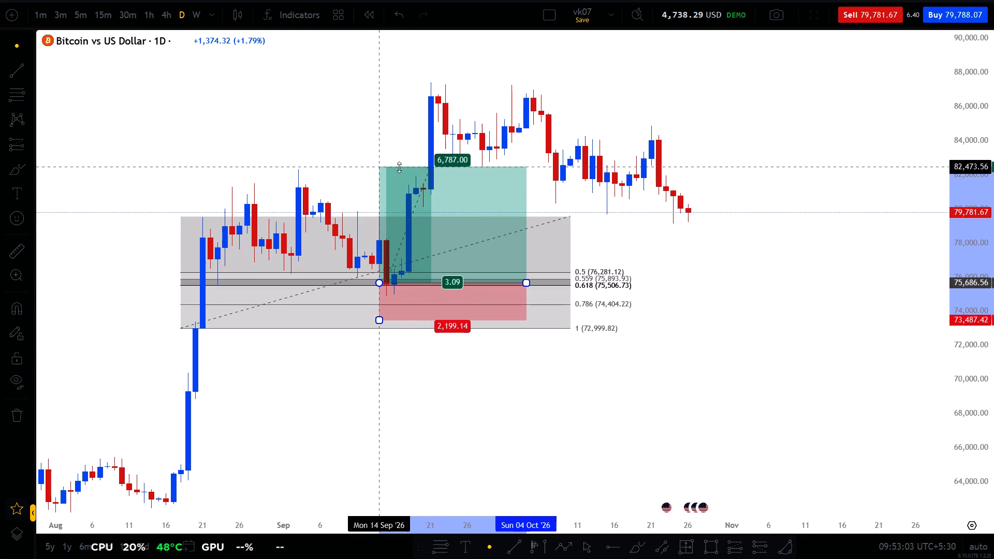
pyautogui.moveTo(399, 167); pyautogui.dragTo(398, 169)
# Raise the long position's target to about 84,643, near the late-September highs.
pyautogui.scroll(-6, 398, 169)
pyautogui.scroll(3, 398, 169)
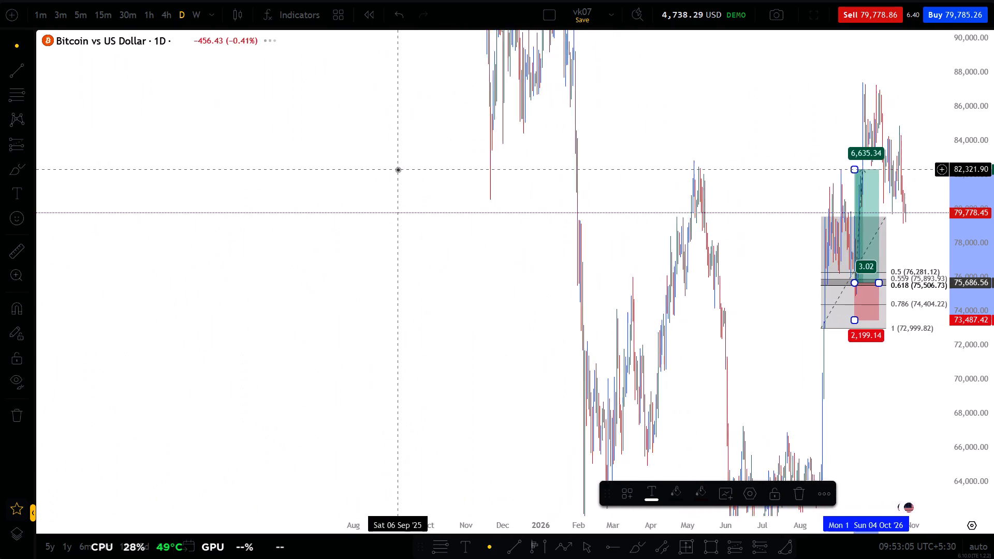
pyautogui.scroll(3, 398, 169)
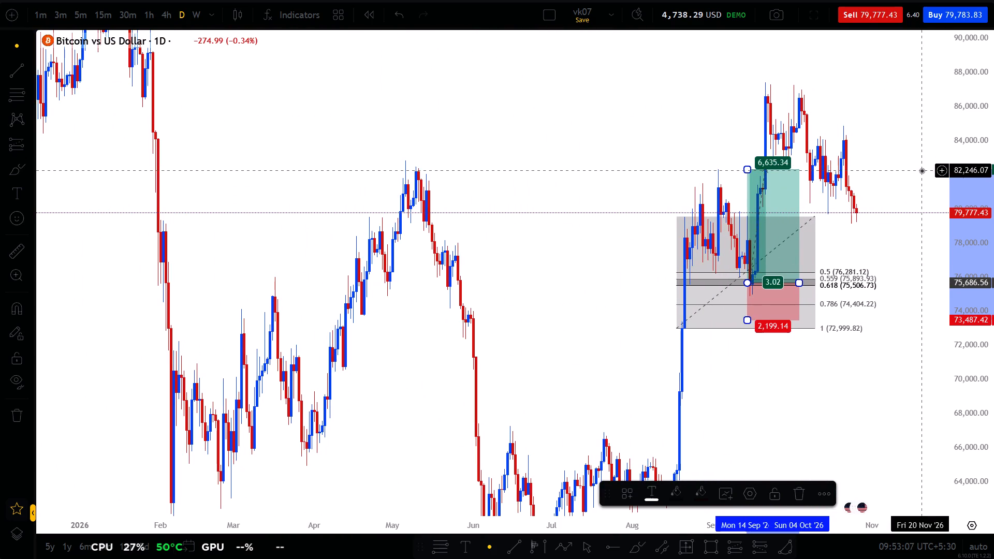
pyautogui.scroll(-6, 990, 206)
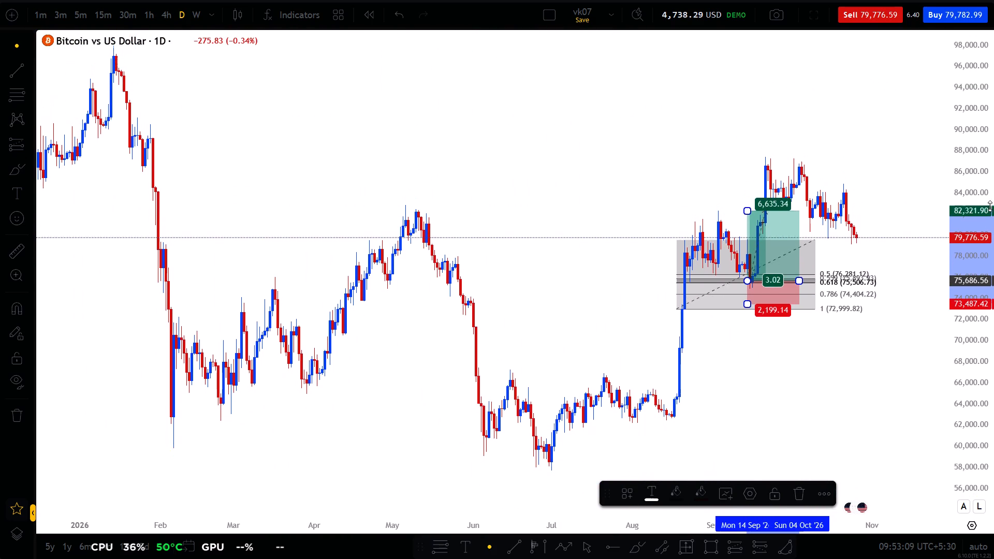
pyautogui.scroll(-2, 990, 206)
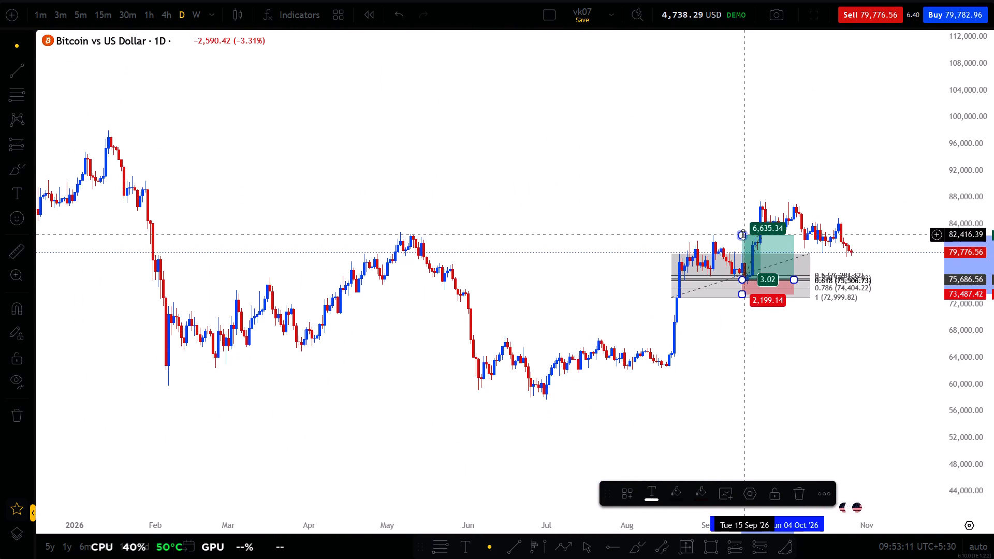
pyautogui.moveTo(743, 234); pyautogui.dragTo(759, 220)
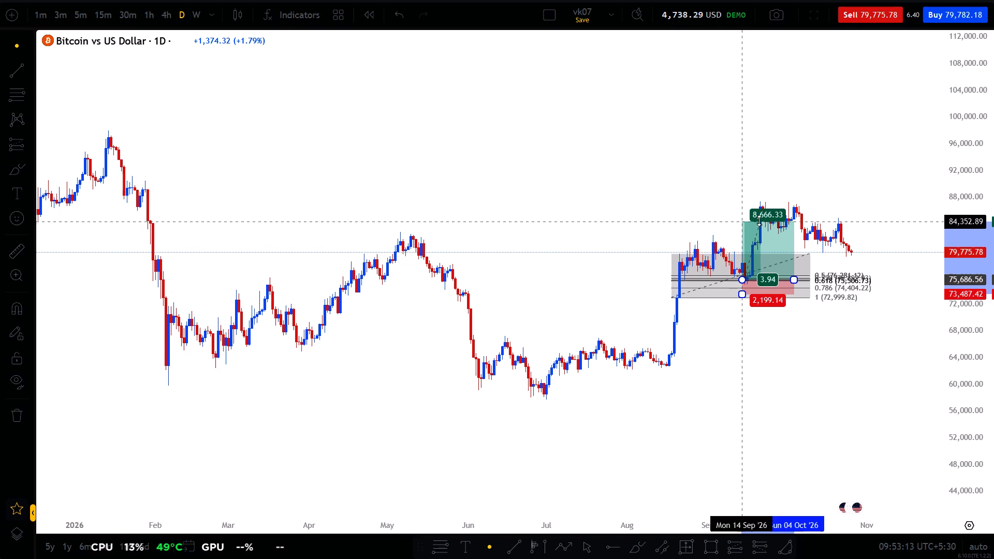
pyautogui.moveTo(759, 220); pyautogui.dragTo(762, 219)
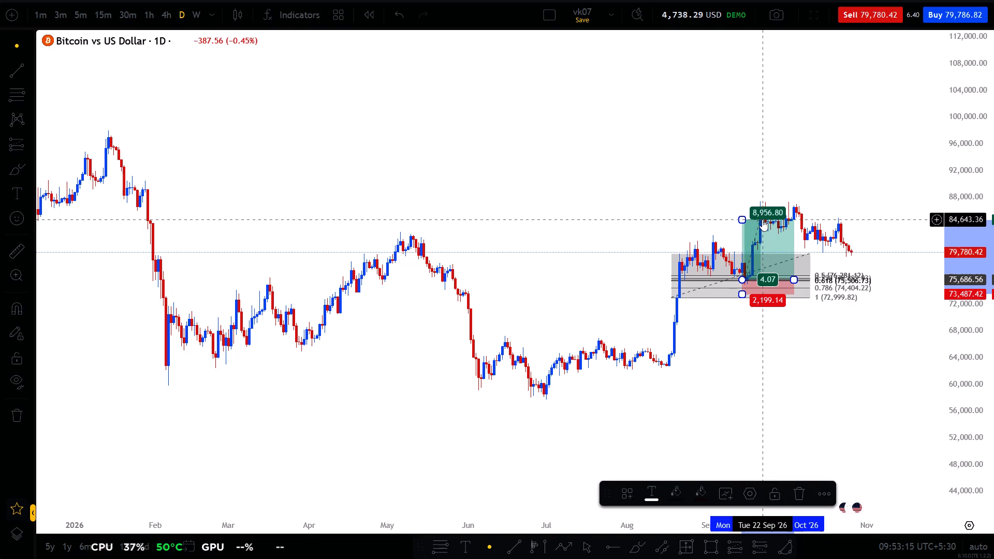
# Delete the long position and the Fibonacci retracement from the BTC daily chart.
pyautogui.press('Delete')
pyautogui.click(790, 281)
pyautogui.press('Delete')
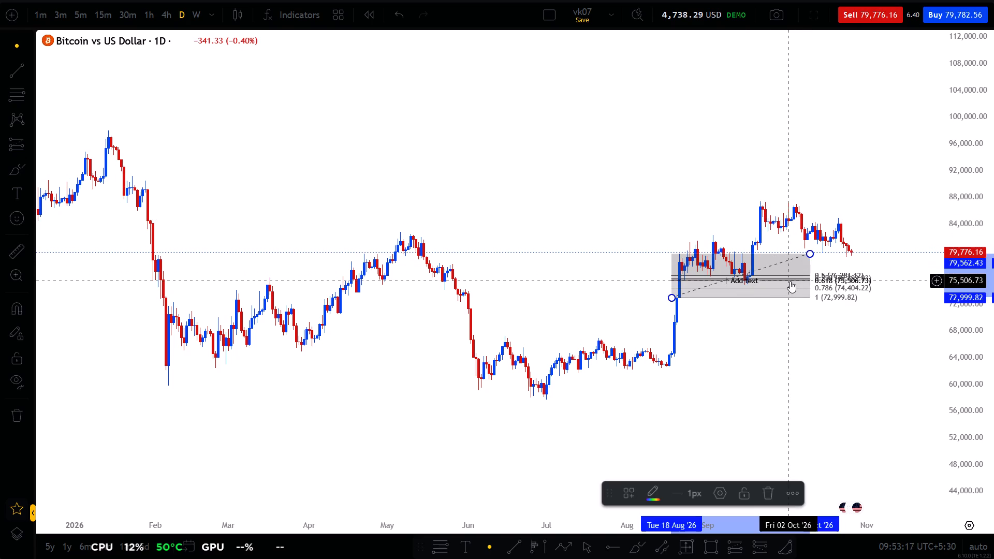
# Draw a rectangle zone over the twin highs from 19 September to 11 October, between about 86,579 and 87,435.
pyautogui.scroll(2, 723, 343)
pyautogui.scroll(4, 993, 266)
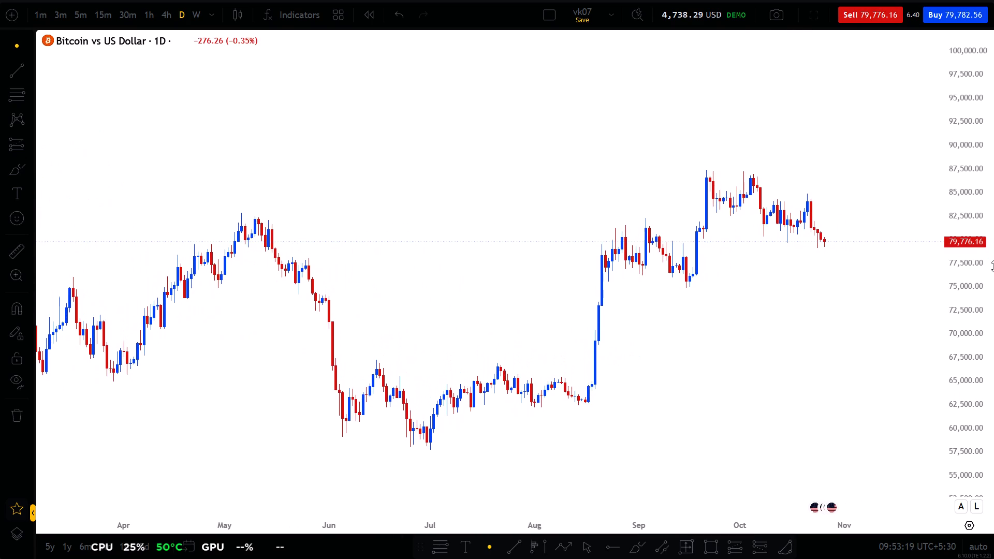
pyautogui.scroll(2, 774, 212)
pyautogui.scroll(3, 993, 237)
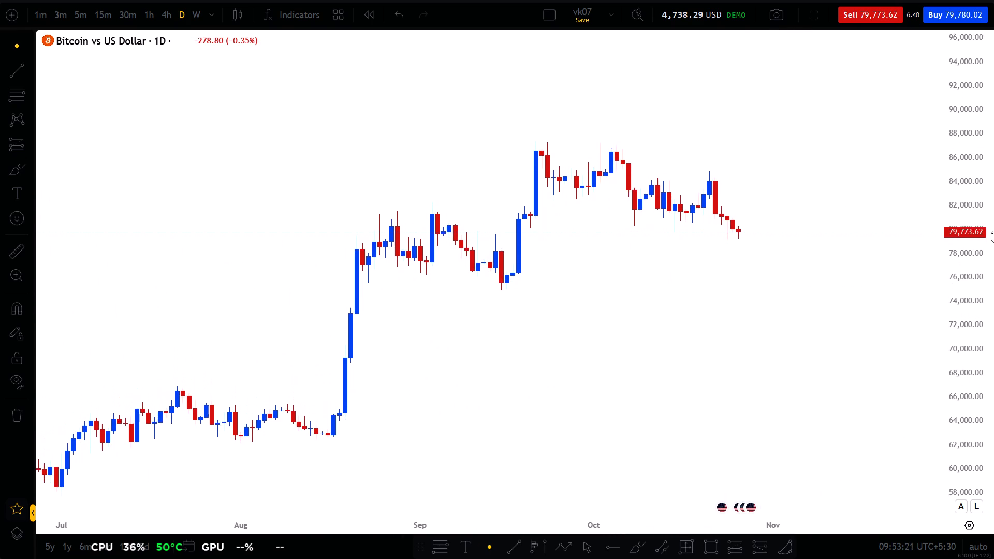
pyautogui.moveTo(800, 231); pyautogui.dragTo(769, 350)
pyautogui.scroll(-3, 769, 350)
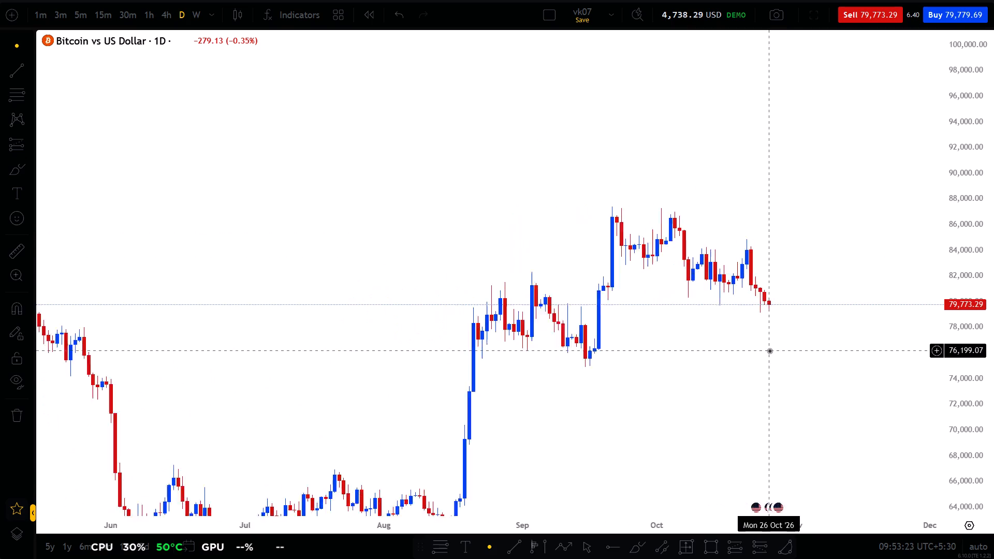
pyautogui.scroll(3, 769, 350)
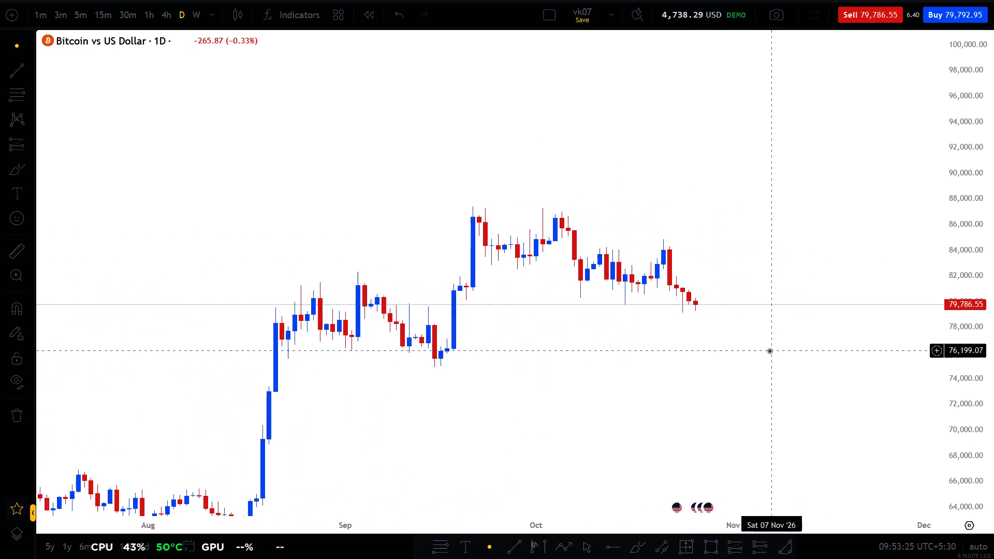
pyautogui.click(709, 547)
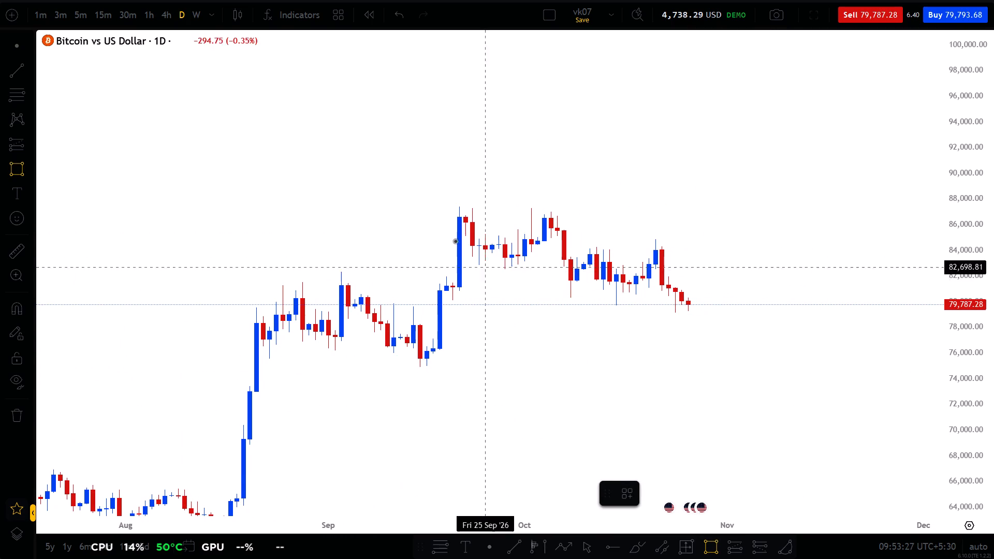
pyautogui.click(444, 217)
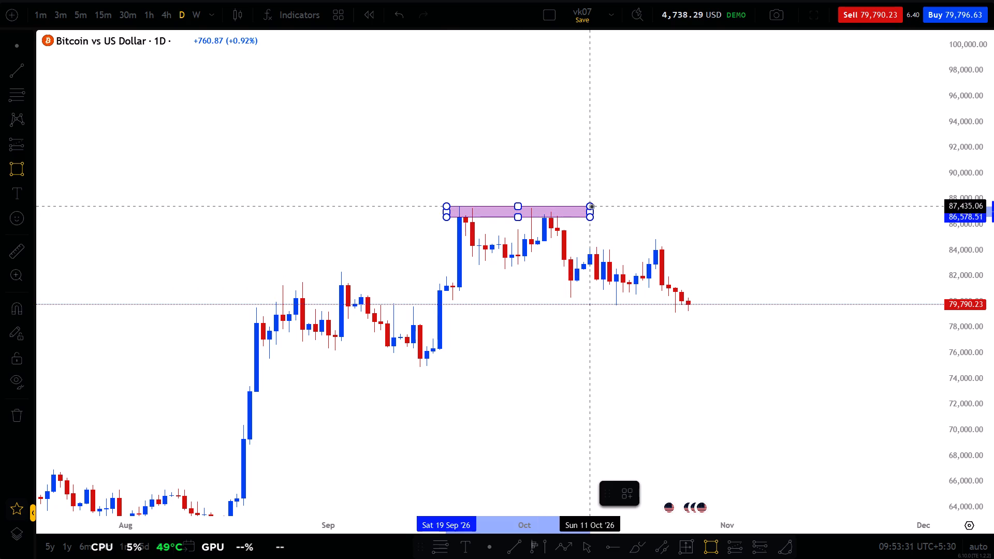
pyautogui.click(591, 206)
pyautogui.click(624, 336)
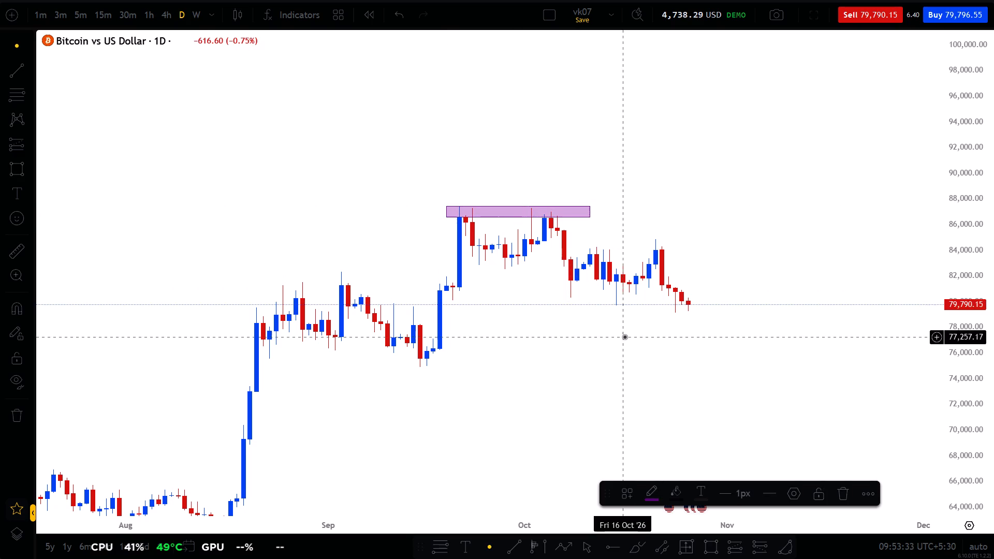
# Draw a path through the swing highs and lows from 17 August at about 62,700 to 26 October at about 79,897.
pyautogui.moveTo(624, 336); pyautogui.dragTo(625, 249)
pyautogui.scroll(-2, 625, 249)
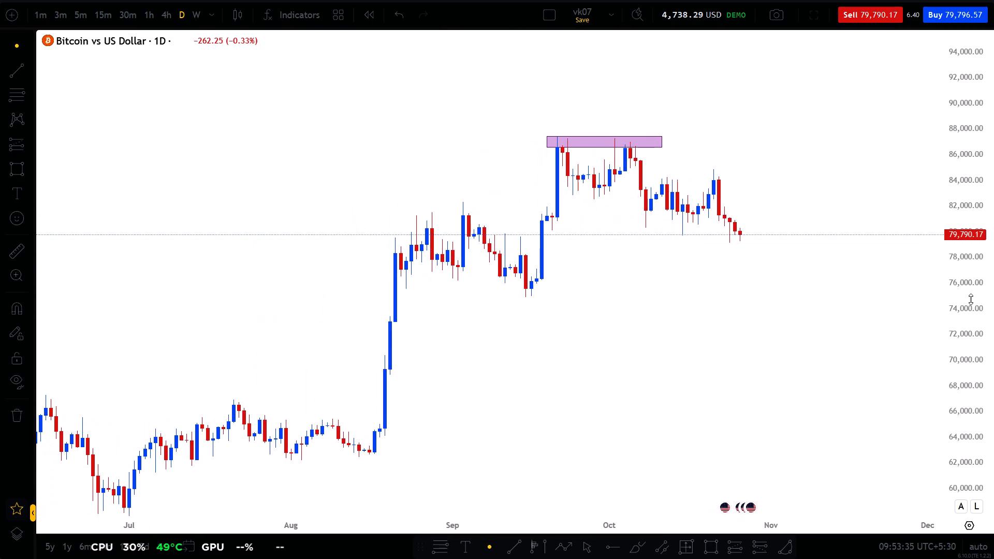
pyautogui.scroll(-2, 971, 299)
pyautogui.scroll(-2, 769, 391)
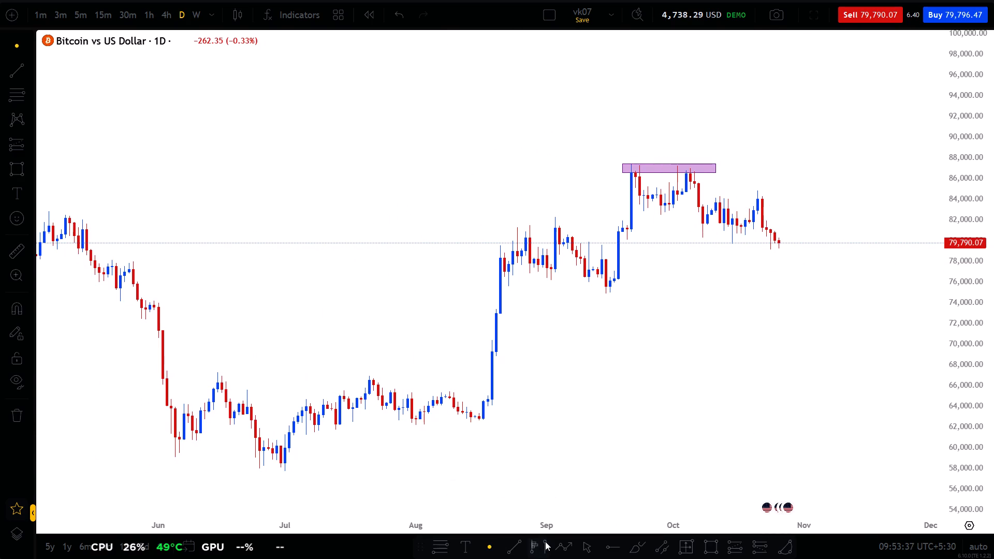
pyautogui.click(563, 549)
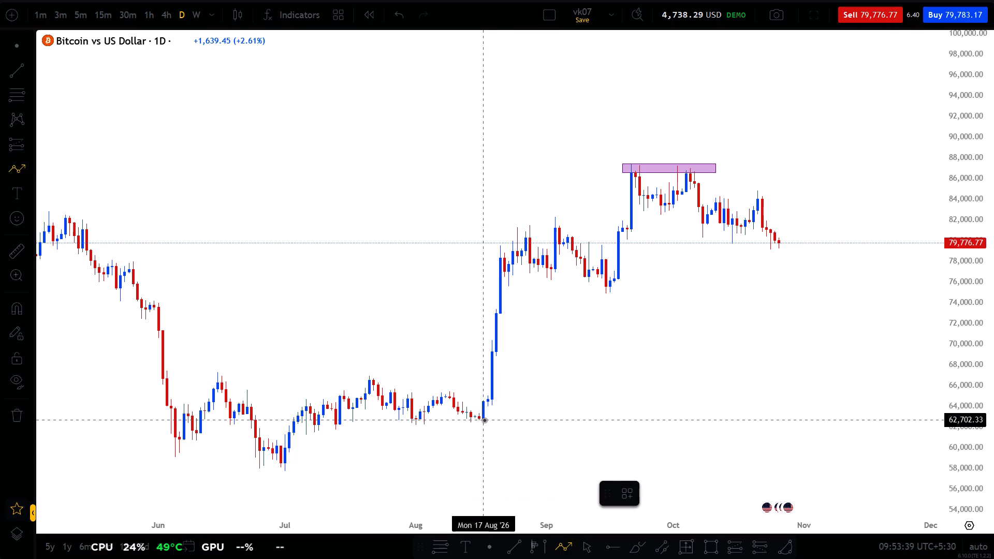
pyautogui.click(484, 421)
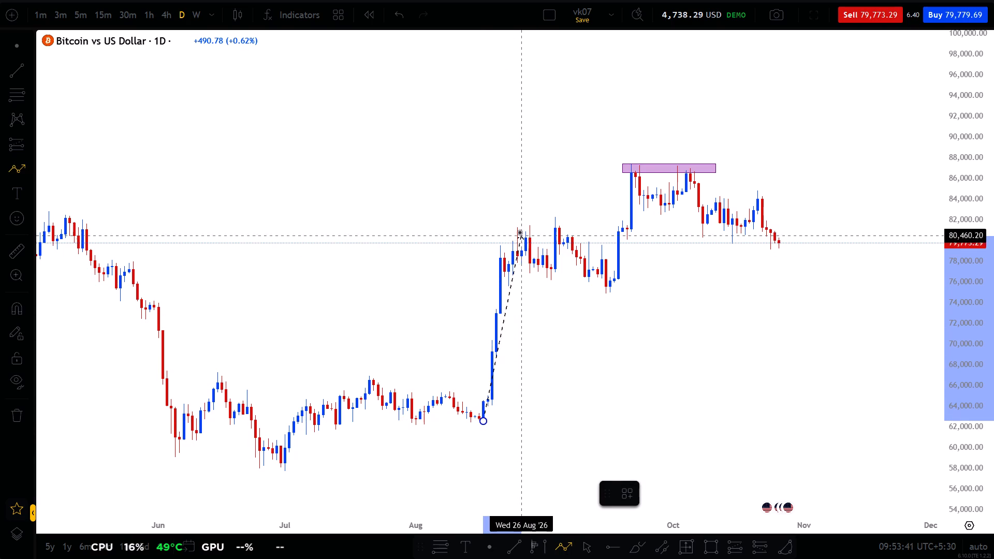
pyautogui.click(556, 221)
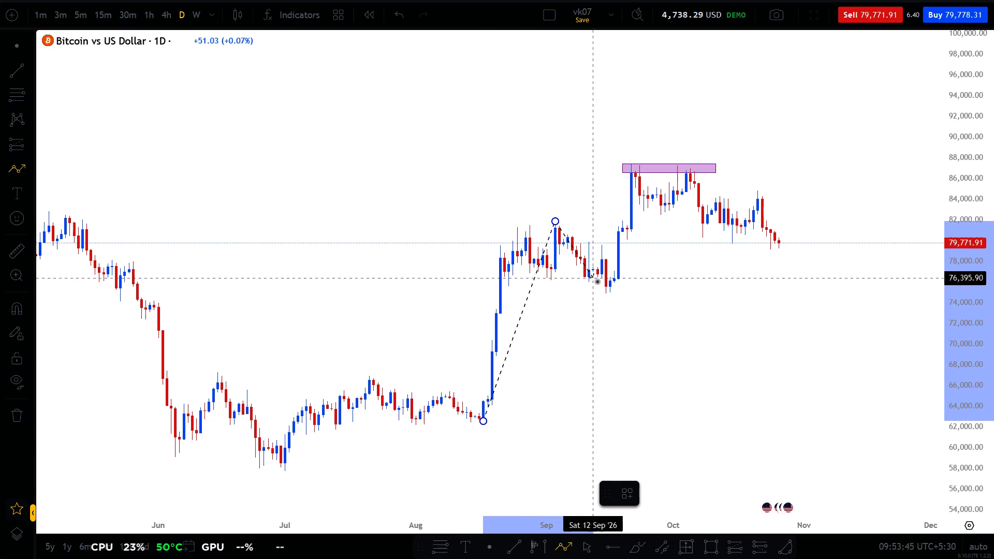
pyautogui.click(611, 292)
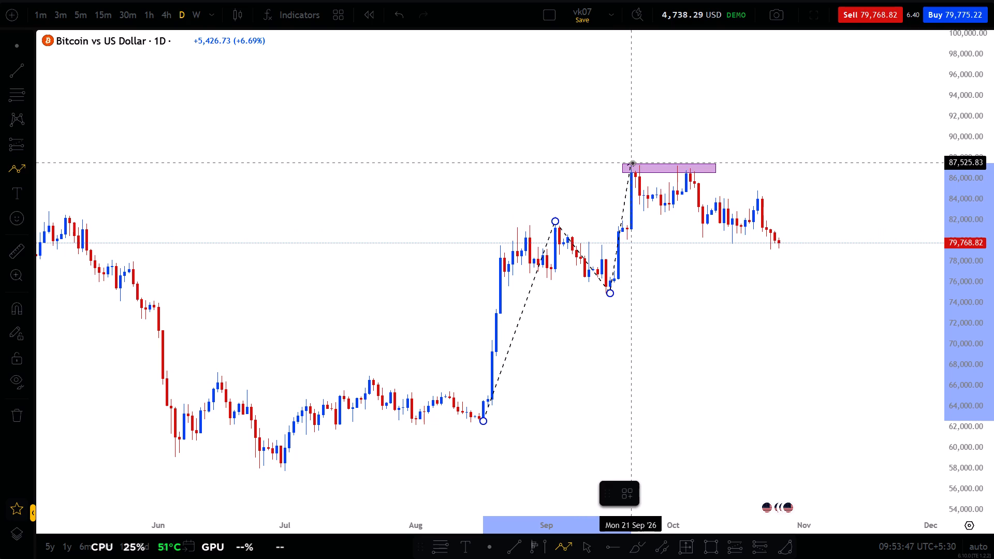
pyautogui.click(632, 163)
pyautogui.click(663, 211)
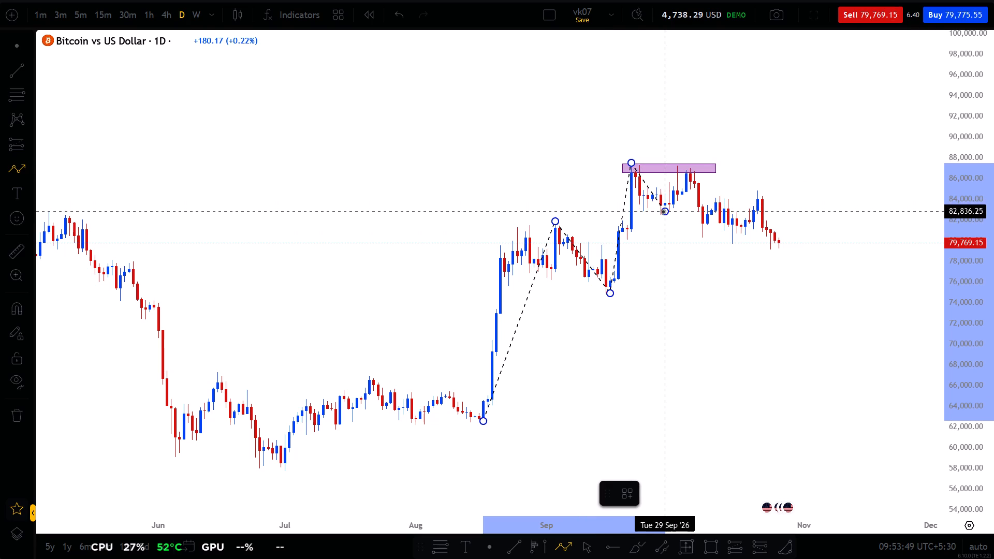
pyautogui.click(689, 164)
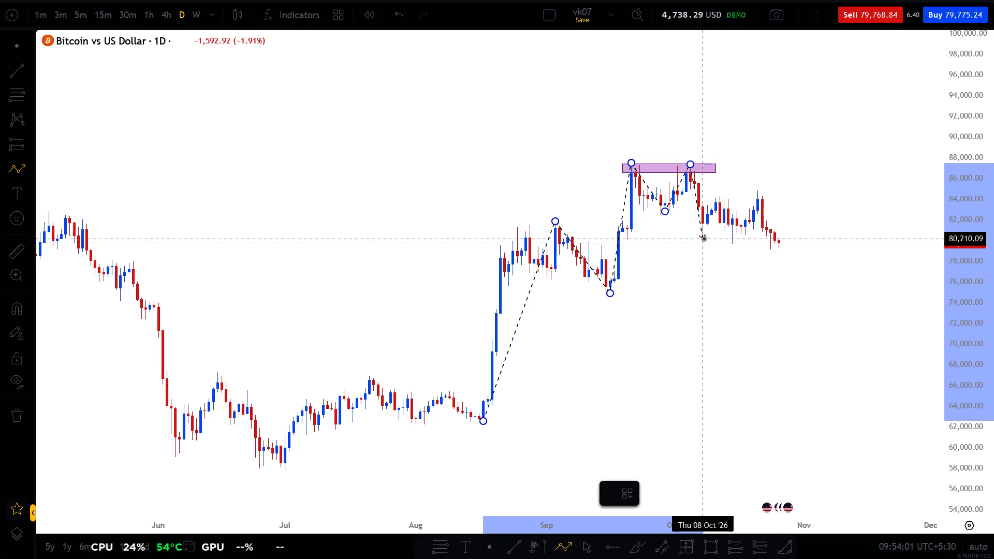
pyautogui.click(704, 238)
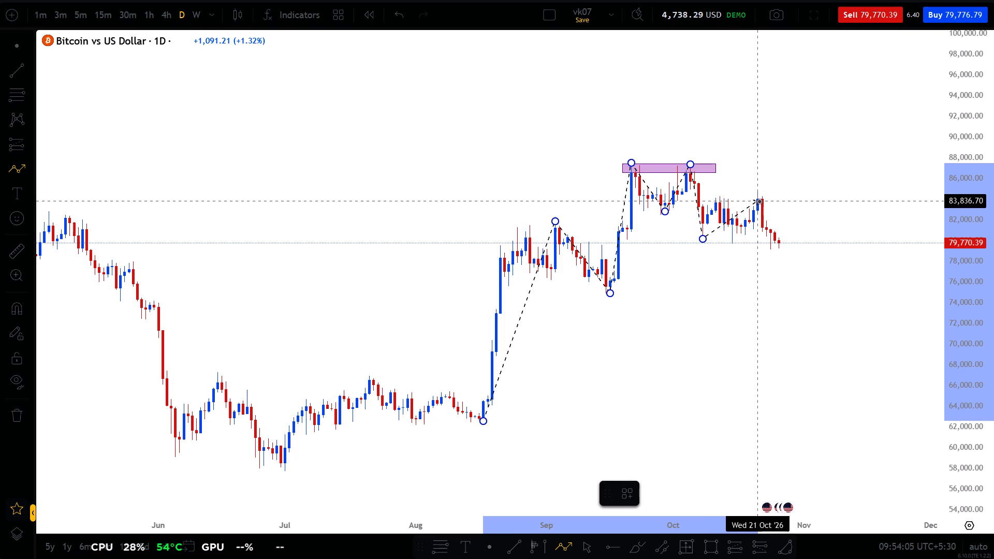
pyautogui.click(755, 200)
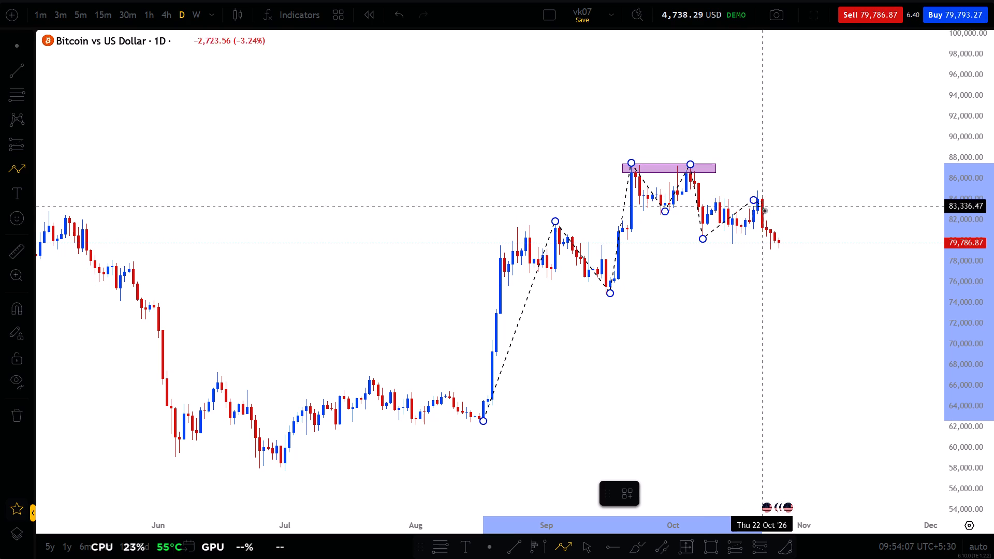
pyautogui.doubleClick(779, 242)
pyautogui.click(761, 259)
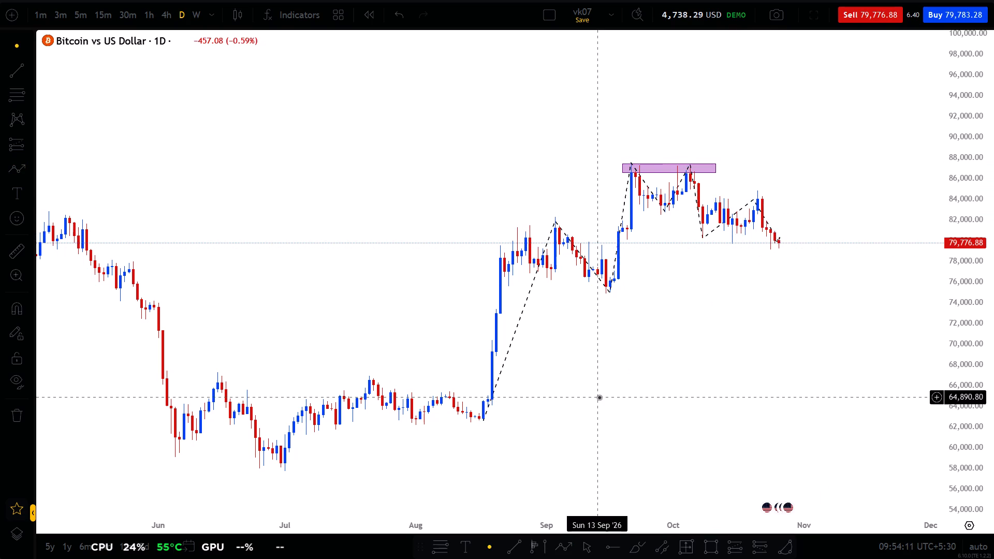
# Hide the Bitcoin candles, leaving only the swing path and the rectangle zone on the chart.
pyautogui.click(10, 380)
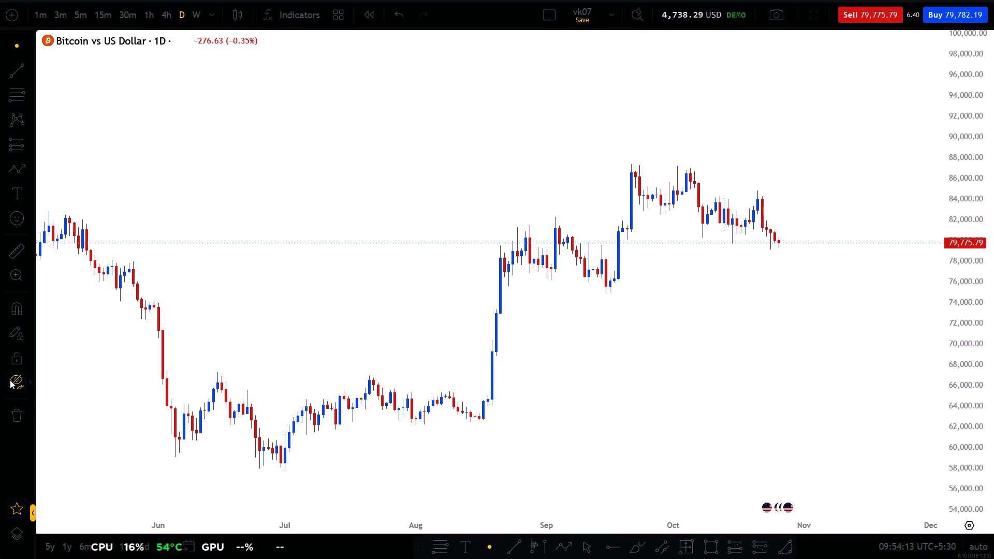
pyautogui.click(10, 380)
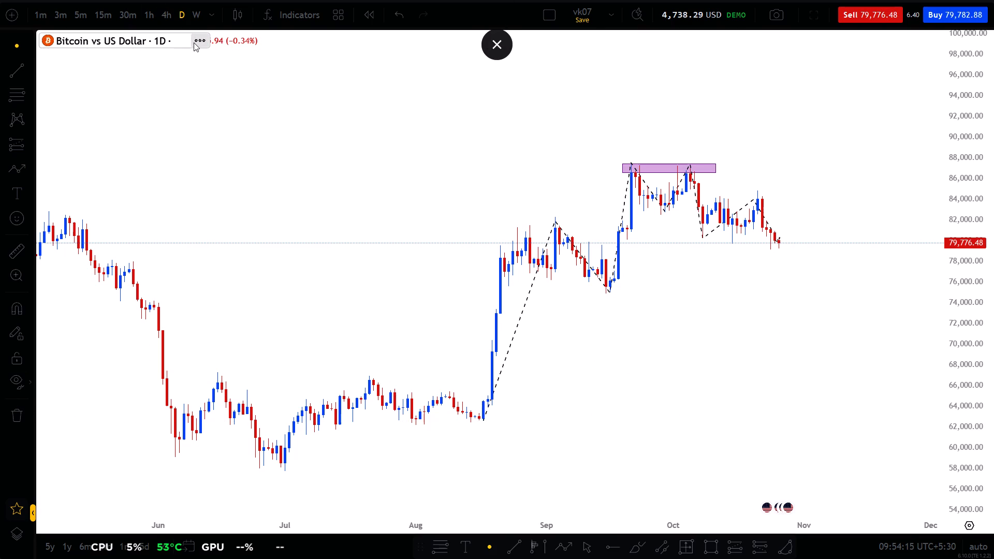
pyautogui.click(195, 42)
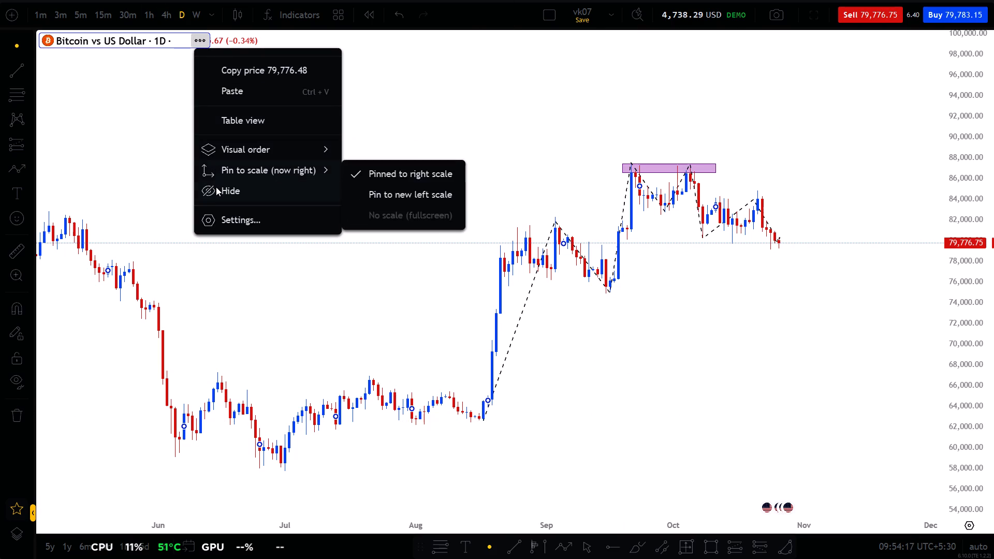
pyautogui.click(216, 187)
# Examine the swing path and its twin peaks at the rectangle zone without the candles.
pyautogui.moveTo(645, 400); pyautogui.dragTo(513, 381)
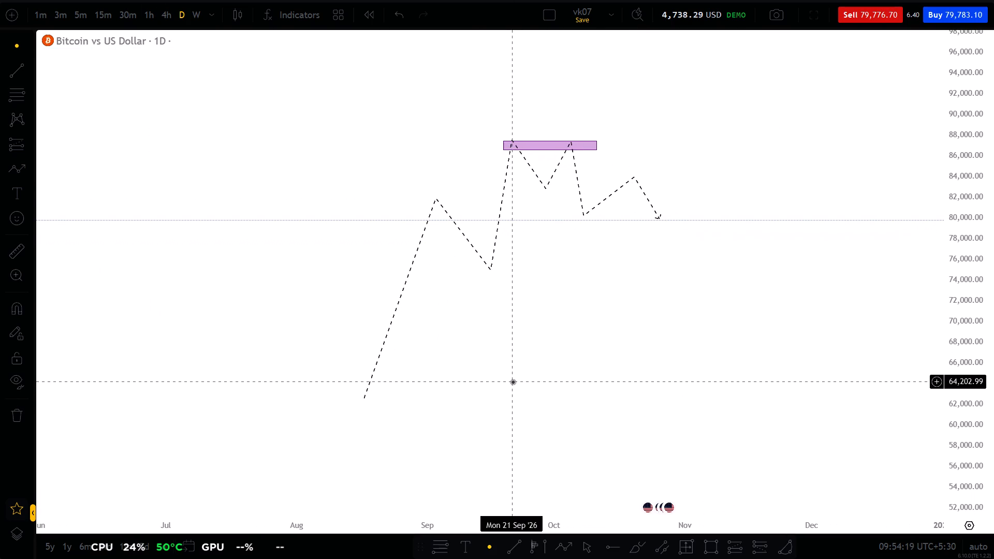
pyautogui.moveTo(513, 381); pyautogui.dragTo(489, 391)
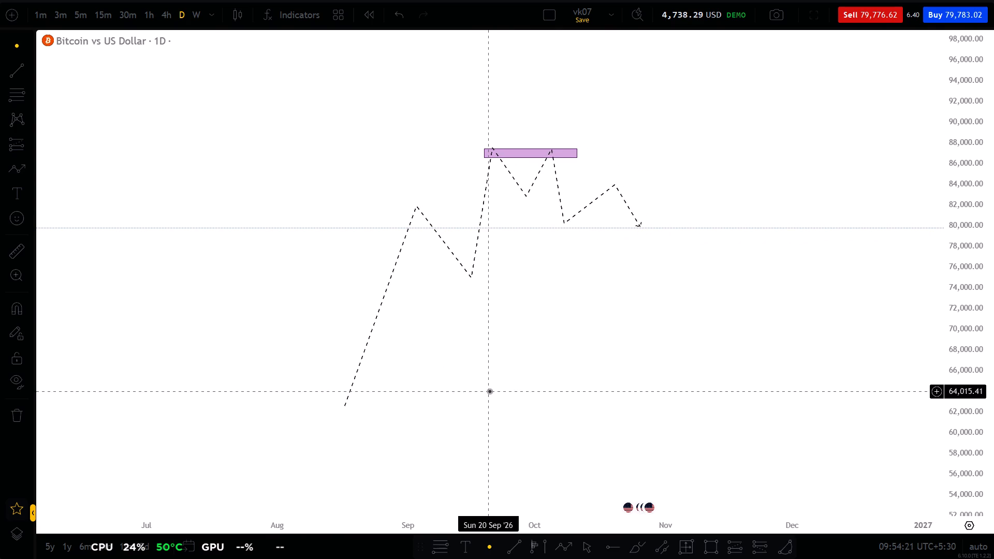
pyautogui.scroll(4, 993, 265)
pyautogui.scroll(2, 755, 297)
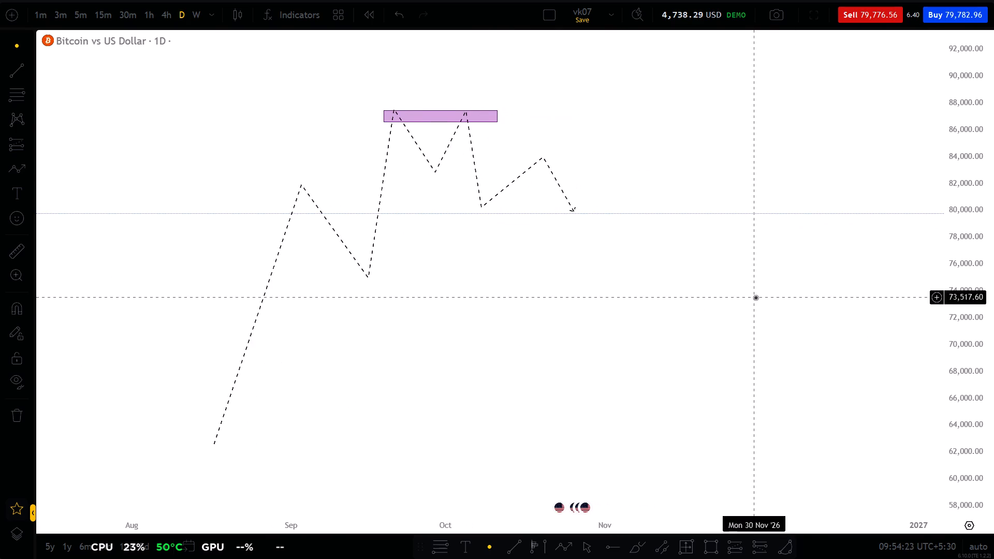
pyautogui.scroll(1, 755, 297)
pyautogui.moveTo(592, 328); pyautogui.dragTo(666, 323)
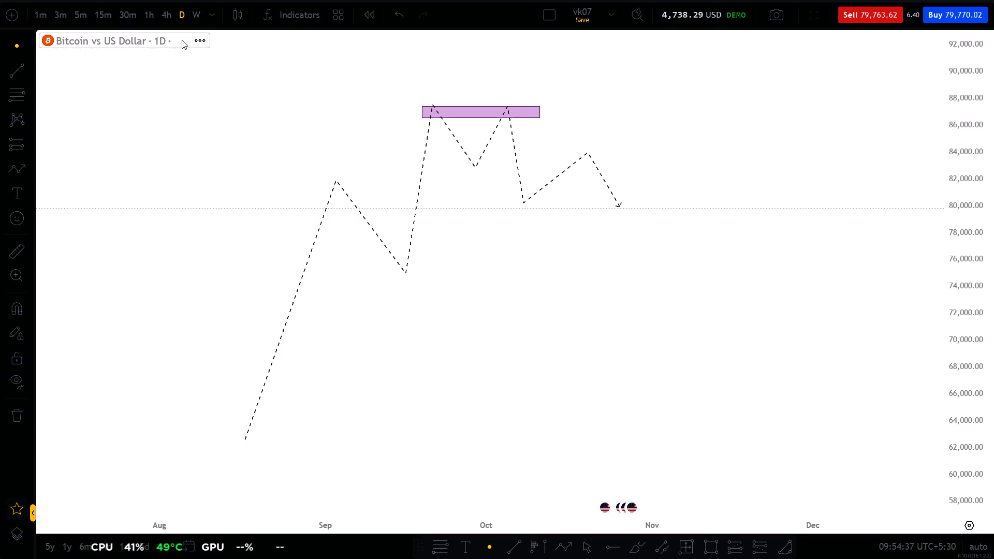
# Show the hidden Bitcoin candles on the daily chart again.
pyautogui.click(202, 42)
pyautogui.click(223, 198)
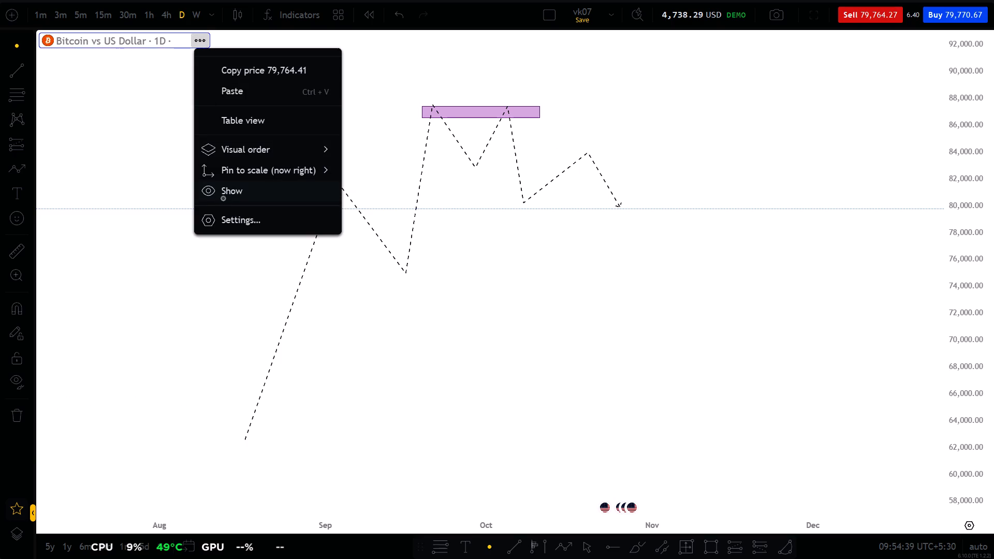
# Delete the dashed swing path drawn over the Bitcoin candles.
pyautogui.click(615, 196)
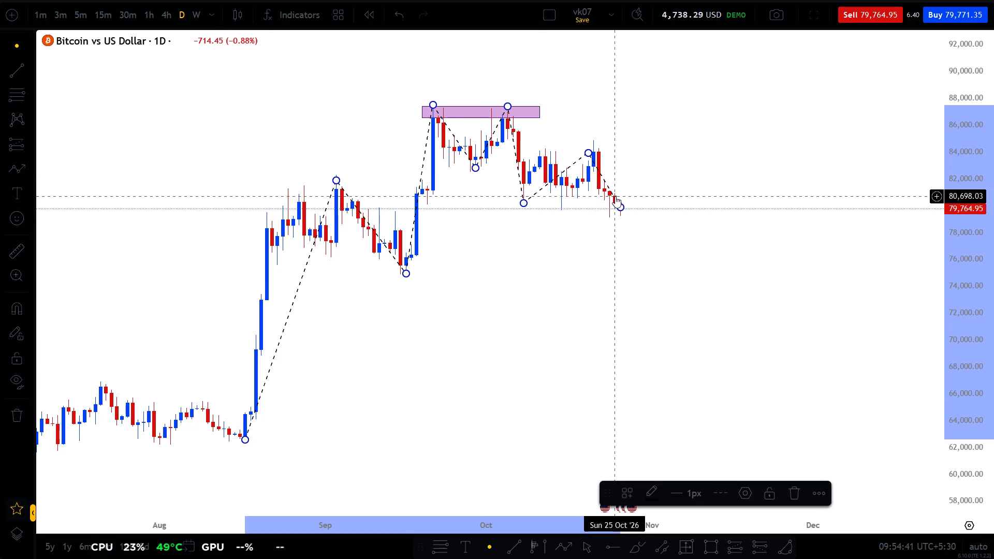
pyautogui.press('Delete')
# Draw a rectangle zone along the October lows from 9 October to 6 November, between about 80,666 and 79,710.
pyautogui.moveTo(717, 263); pyautogui.dragTo(688, 388)
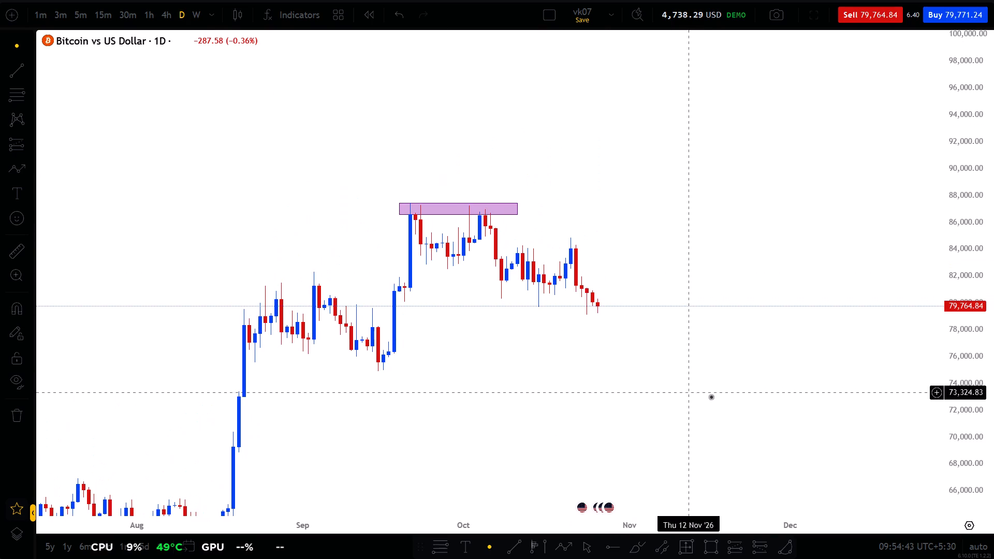
pyautogui.moveTo(728, 395); pyautogui.dragTo(730, 370)
pyautogui.scroll(3, 957, 334)
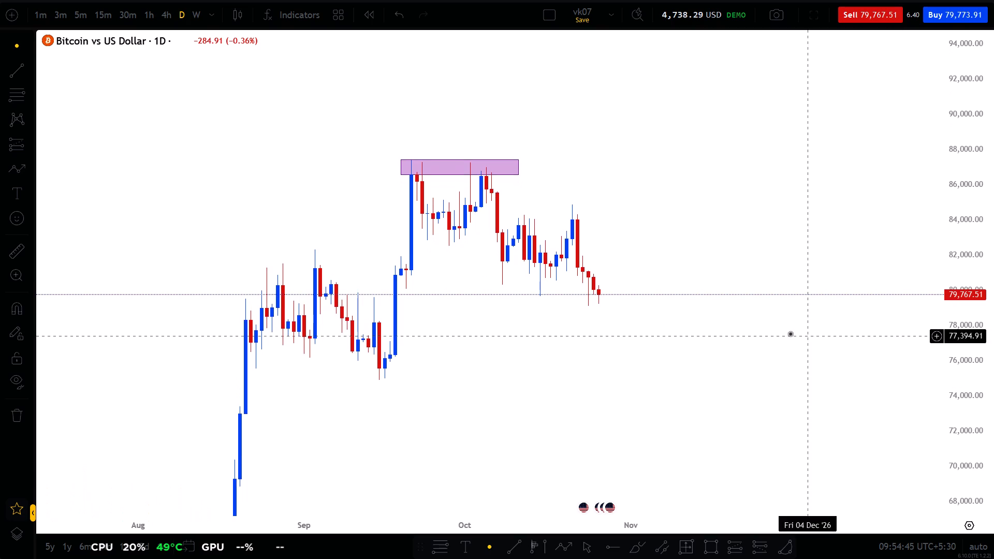
pyautogui.scroll(1, 790, 333)
pyautogui.click(714, 550)
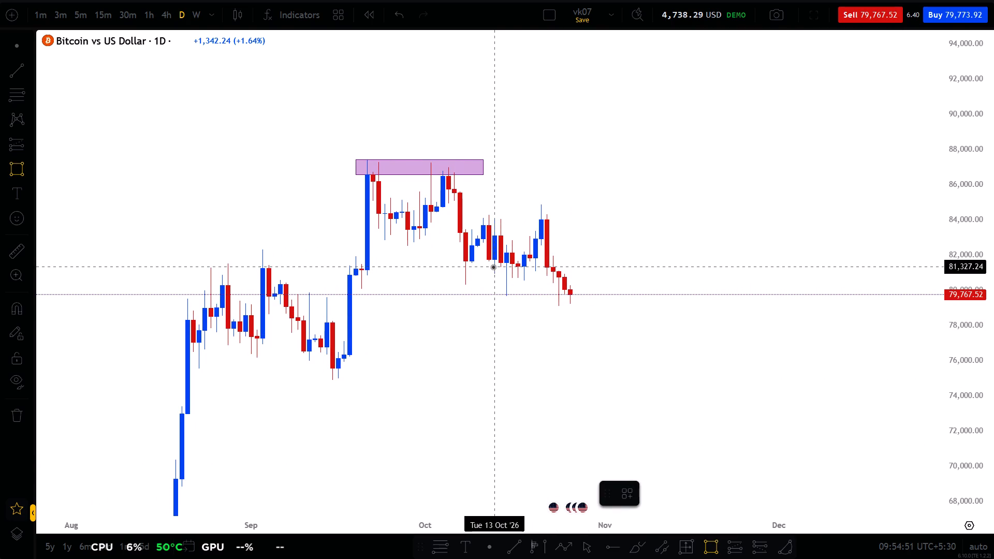
pyautogui.click(470, 278)
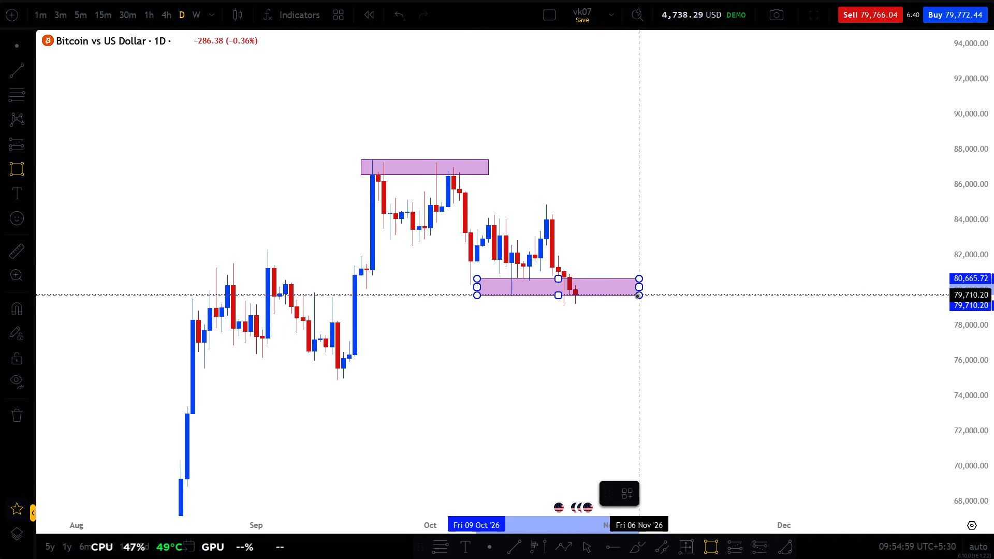
pyautogui.click(640, 295)
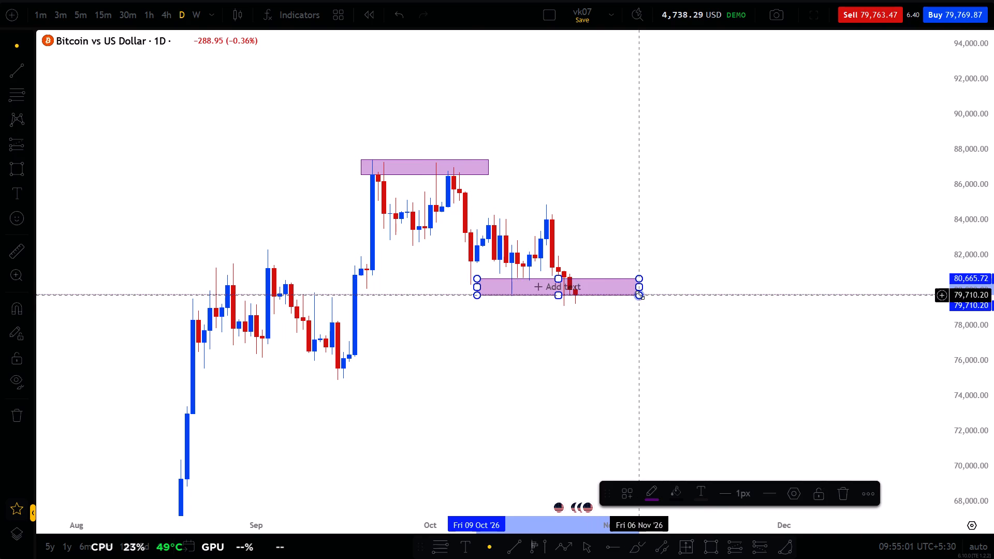
# Lower the October-lows zone's top edge to about 80,348 and extend its start back to 7 October.
pyautogui.scroll(7, 993, 267)
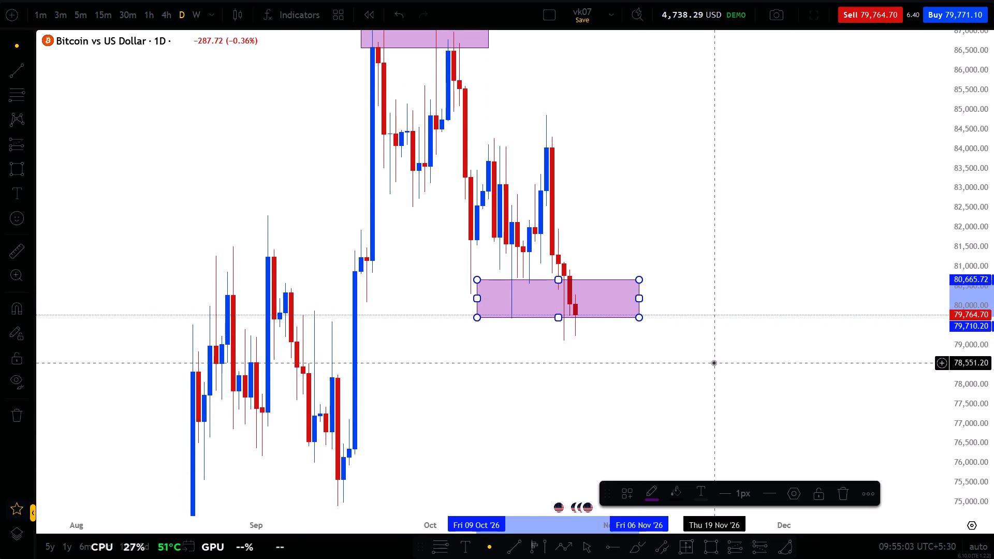
pyautogui.scroll(2, 713, 362)
pyautogui.moveTo(530, 391); pyautogui.dragTo(810, 410)
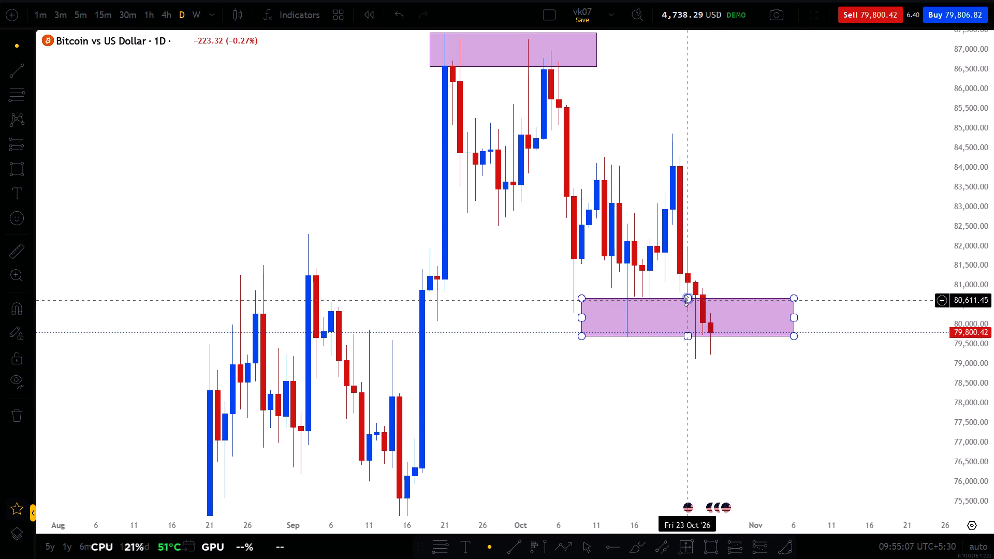
pyautogui.moveTo(686, 301); pyautogui.dragTo(708, 311)
pyautogui.moveTo(582, 325); pyautogui.dragTo(567, 325)
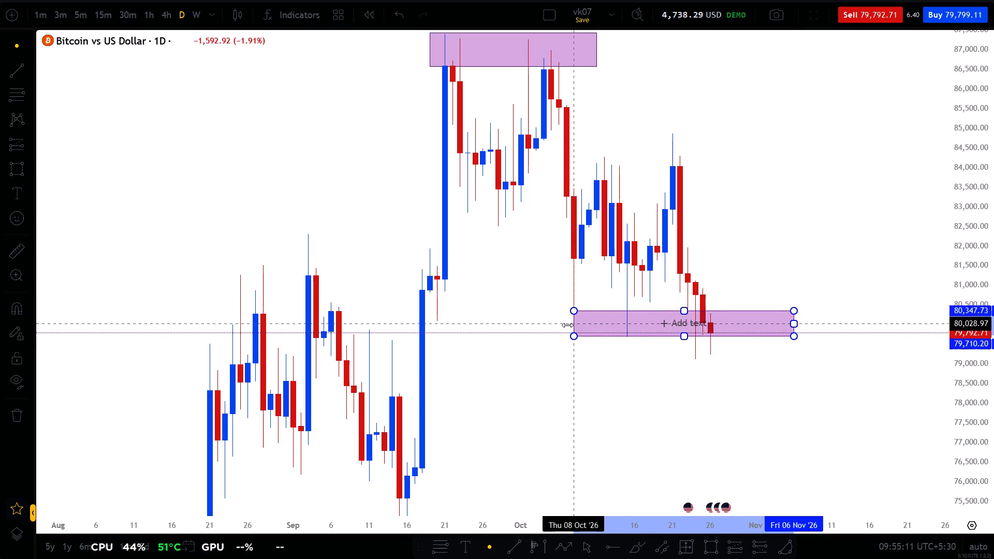
pyautogui.moveTo(567, 325); pyautogui.dragTo(563, 326)
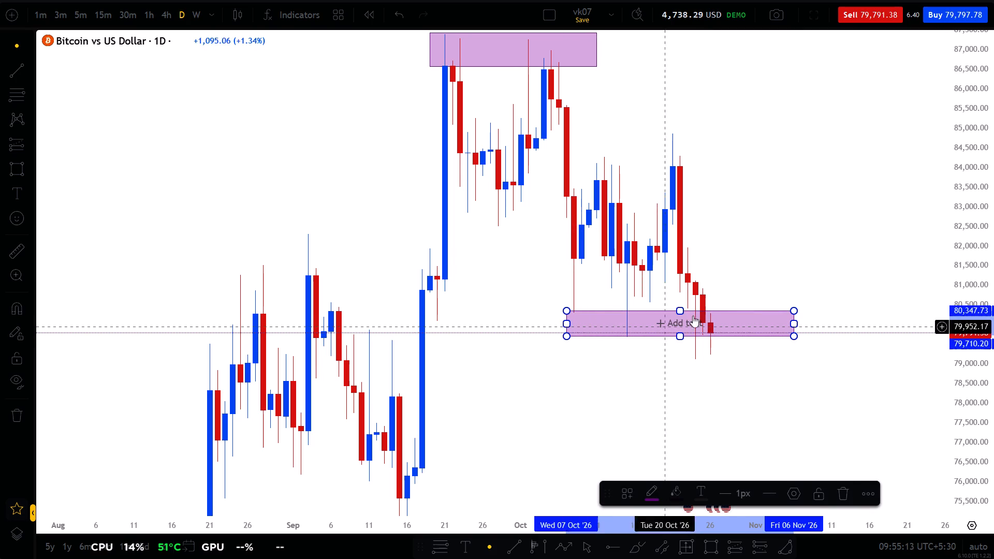
pyautogui.click(759, 264)
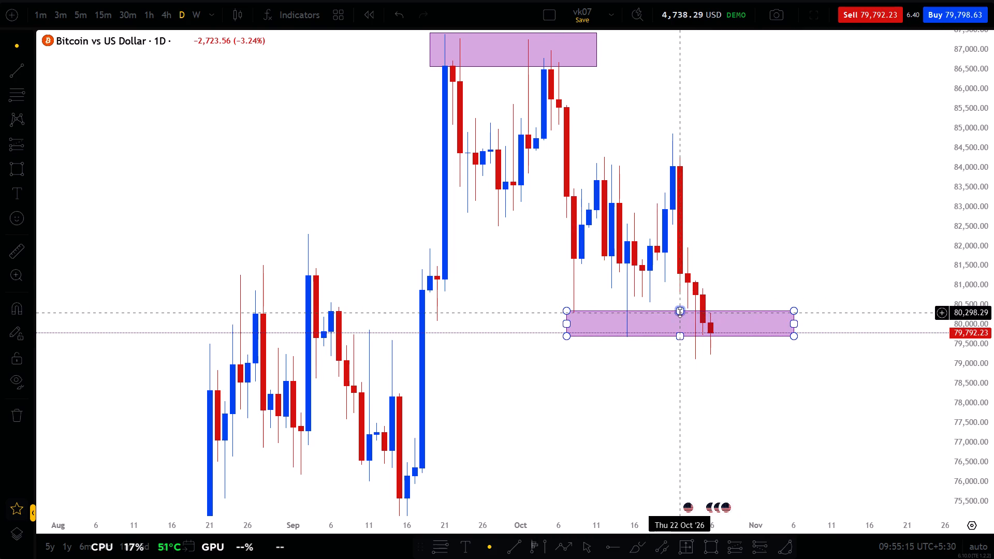
# Adjust the top edge of the October-lows zone to about 80,710.
pyautogui.moveTo(680, 312); pyautogui.dragTo(690, 312)
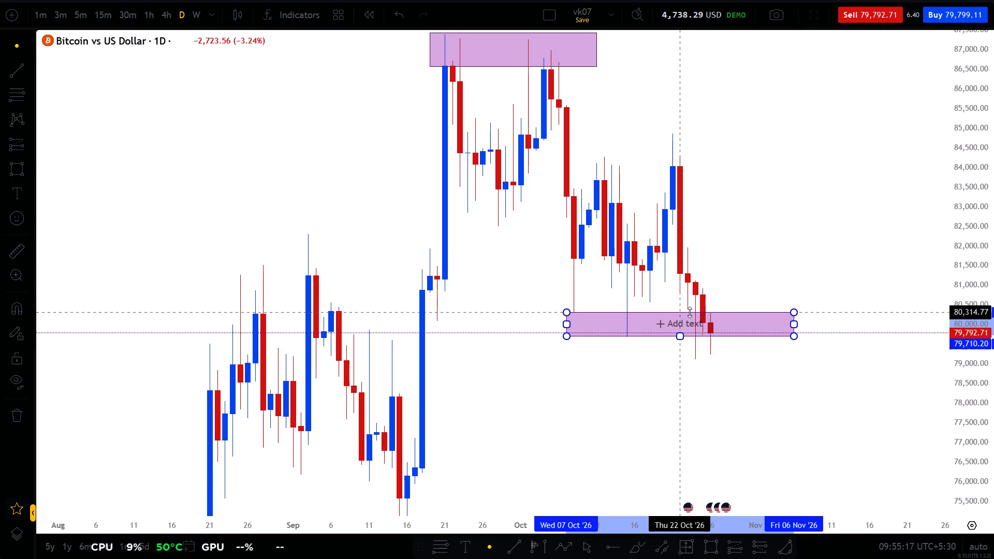
pyautogui.moveTo(690, 312); pyautogui.dragTo(702, 308)
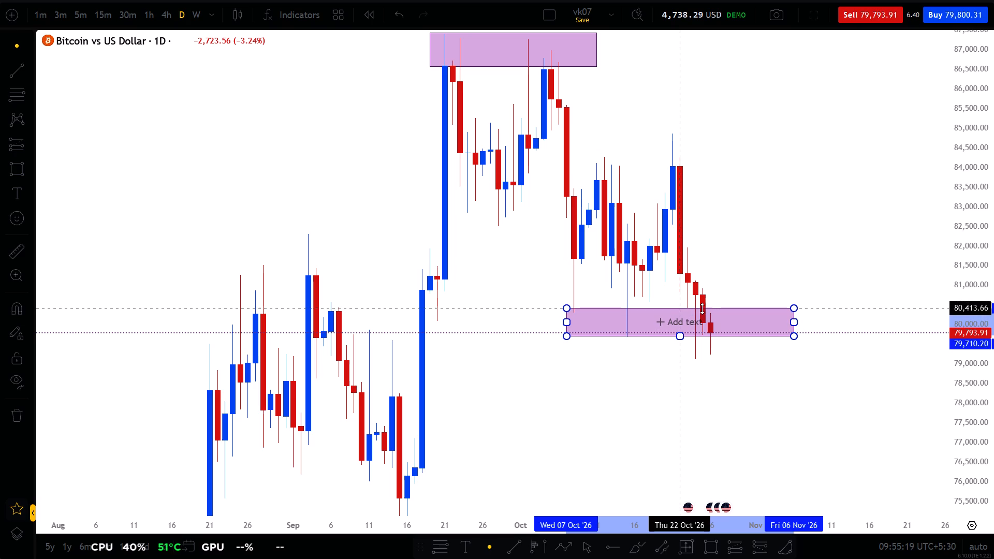
pyautogui.moveTo(702, 308); pyautogui.dragTo(705, 307)
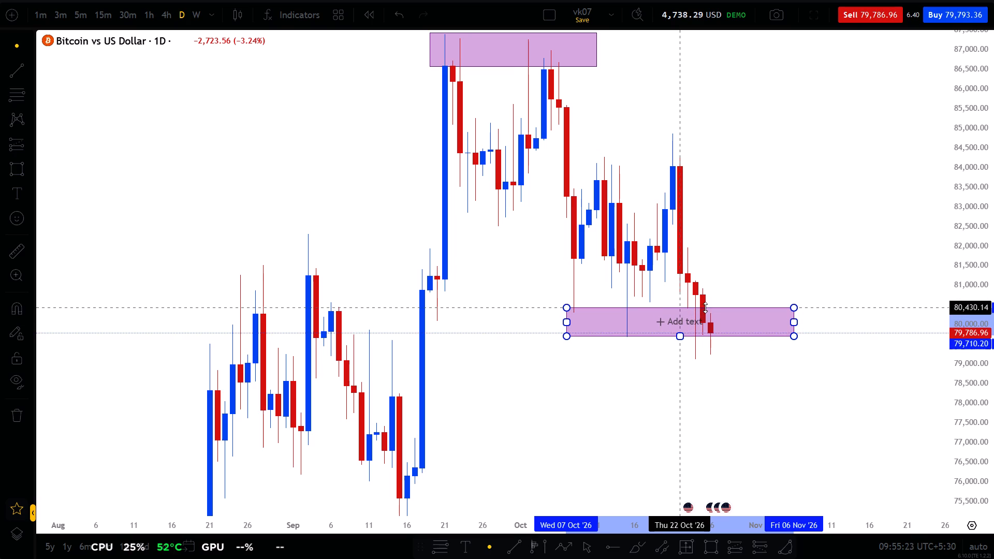
pyautogui.moveTo(705, 307); pyautogui.dragTo(705, 313)
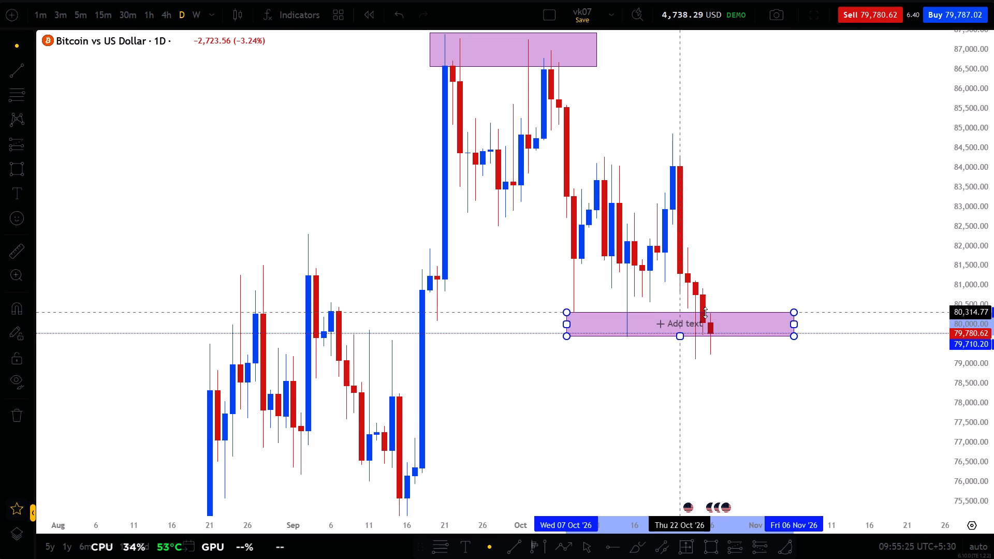
pyautogui.moveTo(705, 313); pyautogui.dragTo(714, 296)
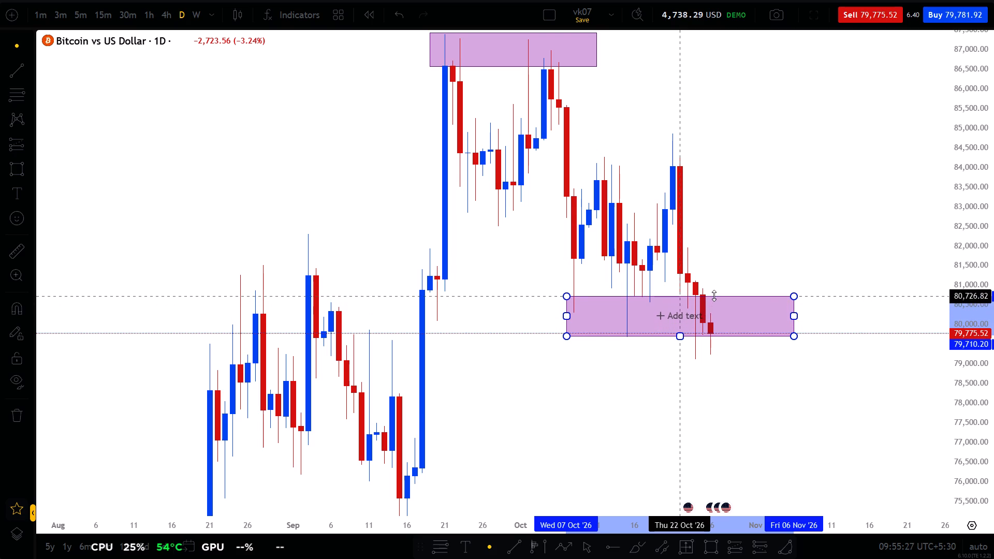
pyautogui.moveTo(714, 296); pyautogui.dragTo(715, 297)
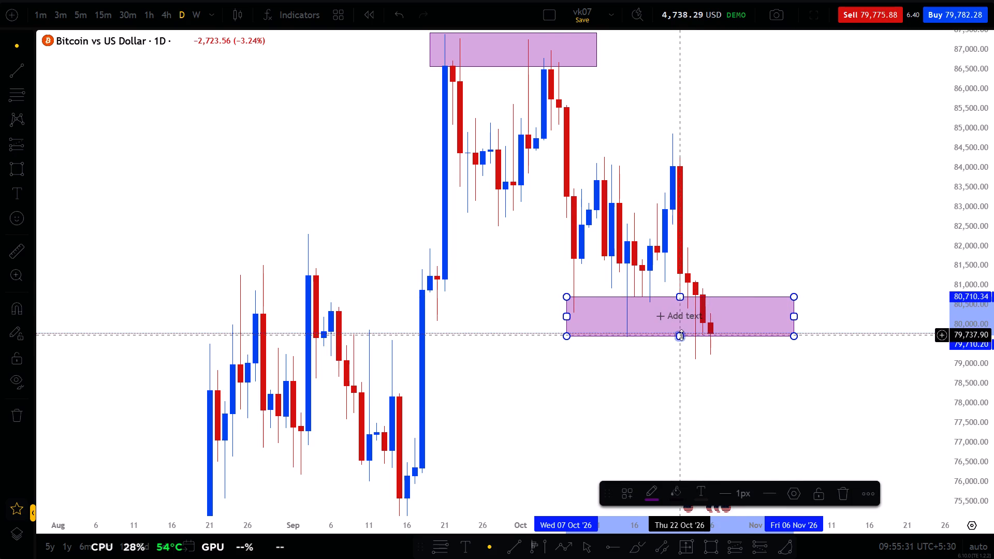
# Raise the bottom edge of the October-lows zone to about 80,084 and deselect the zone.
pyautogui.moveTo(681, 335); pyautogui.dragTo(709, 321)
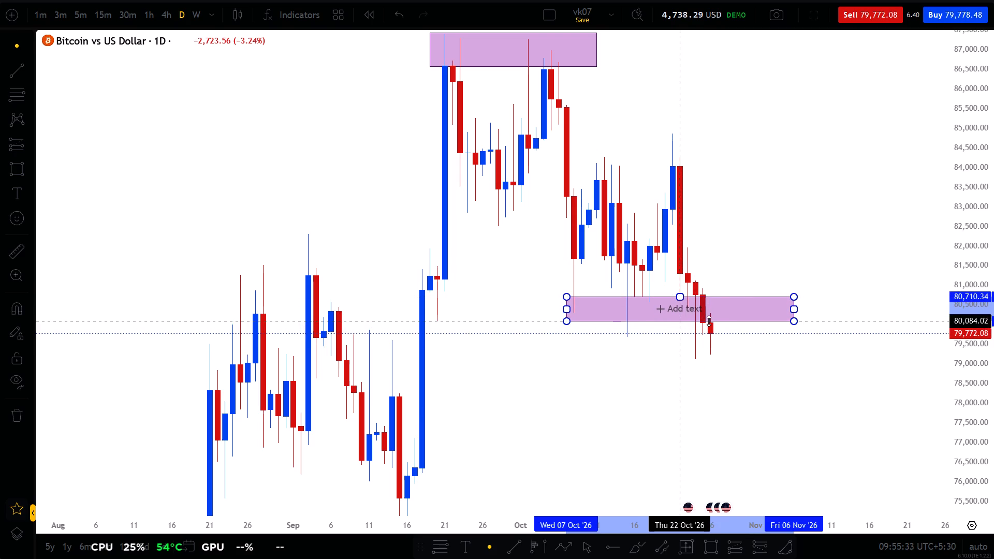
pyautogui.moveTo(709, 321); pyautogui.dragTo(706, 322)
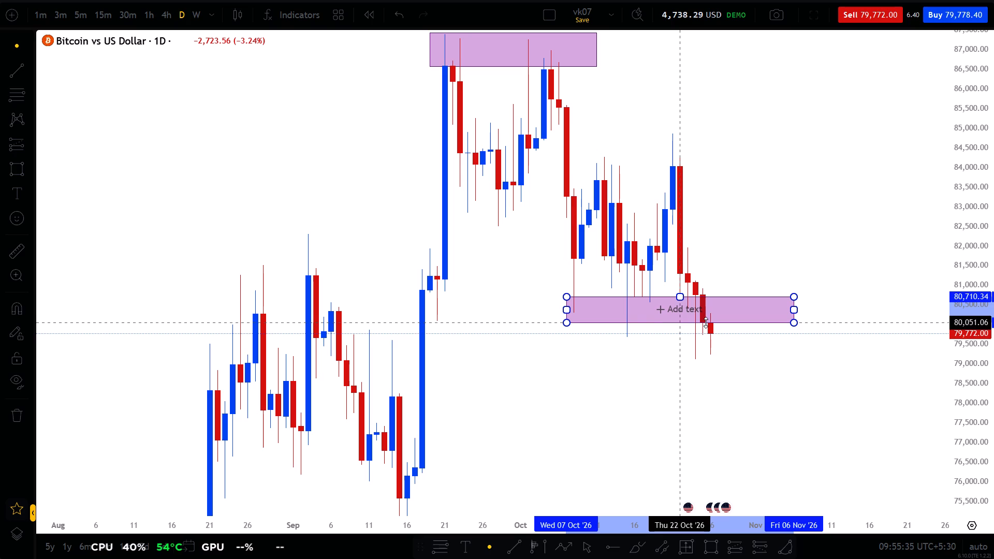
pyautogui.moveTo(706, 322); pyautogui.dragTo(706, 321)
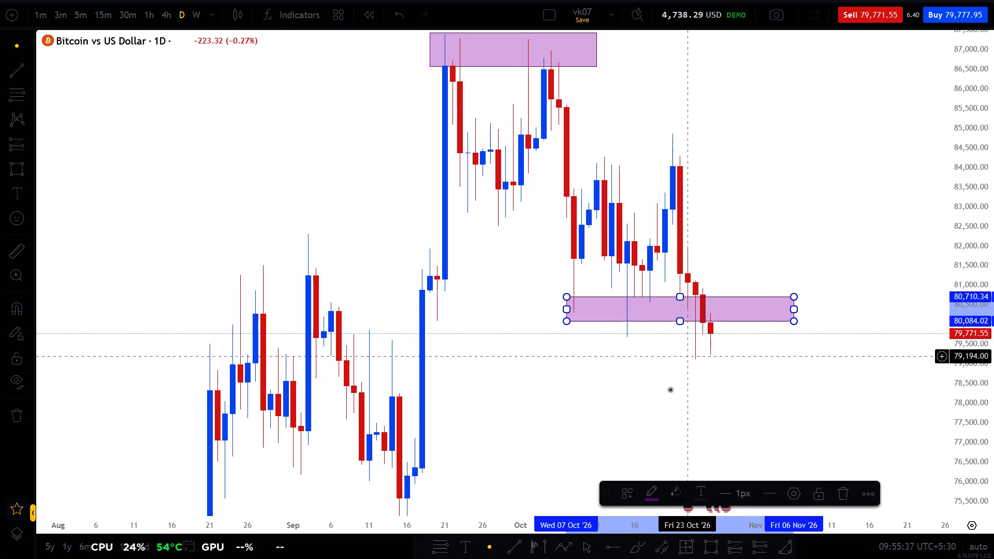
pyautogui.click(670, 389)
# Examine the twin-highs and October-lows zones against the wider daily Bitcoin price action.
pyautogui.scroll(-3, 993, 349)
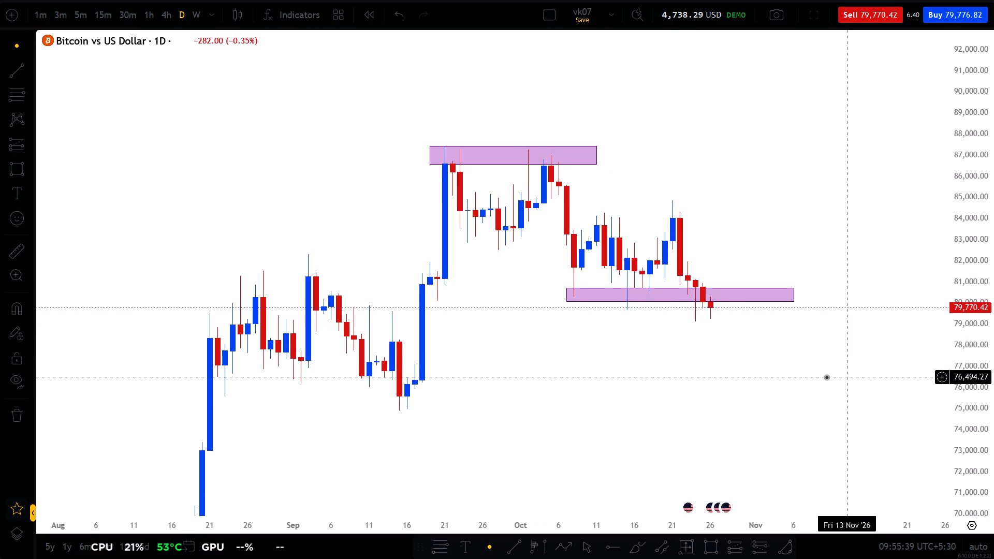
pyautogui.scroll(-3, 826, 377)
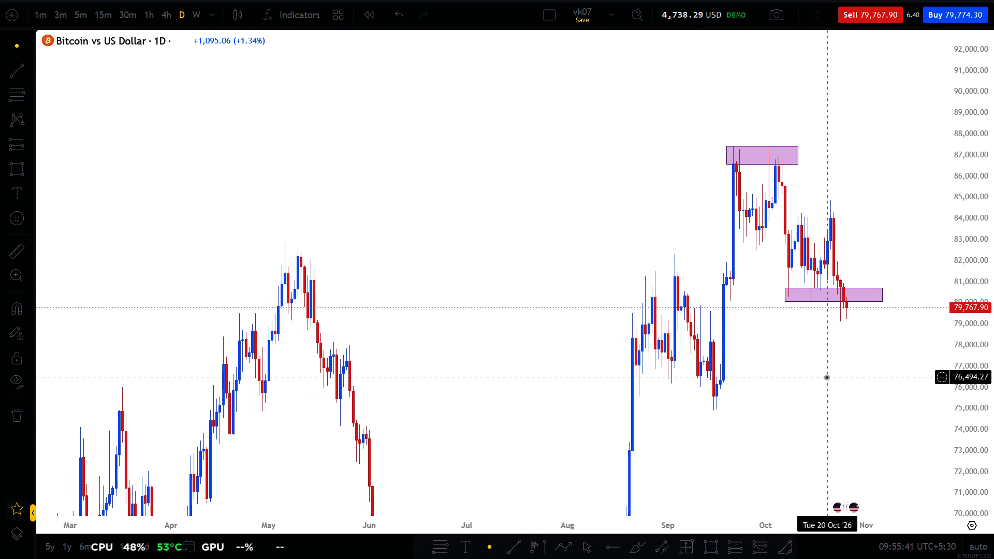
pyautogui.scroll(4, 826, 377)
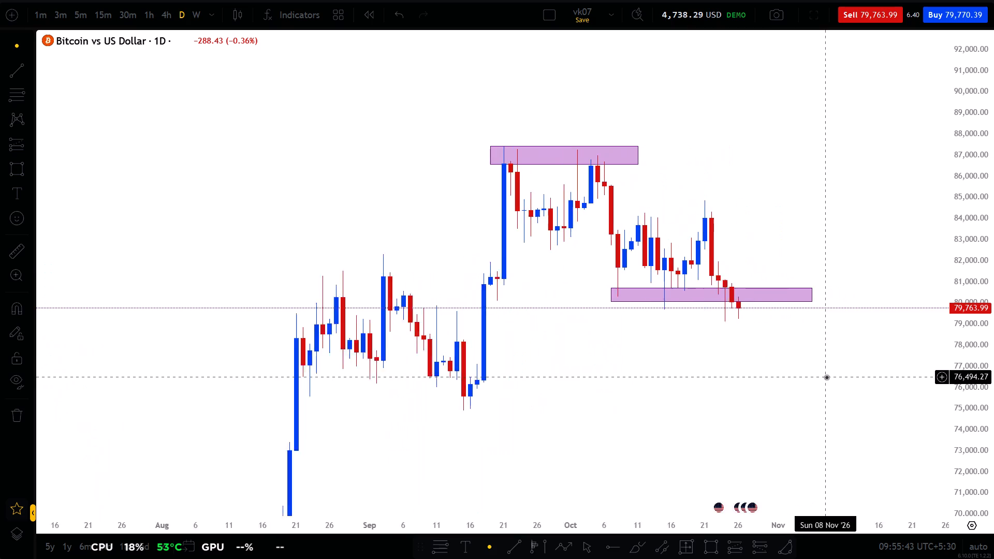
pyautogui.scroll(1, 826, 377)
pyautogui.moveTo(762, 387); pyautogui.dragTo(717, 387)
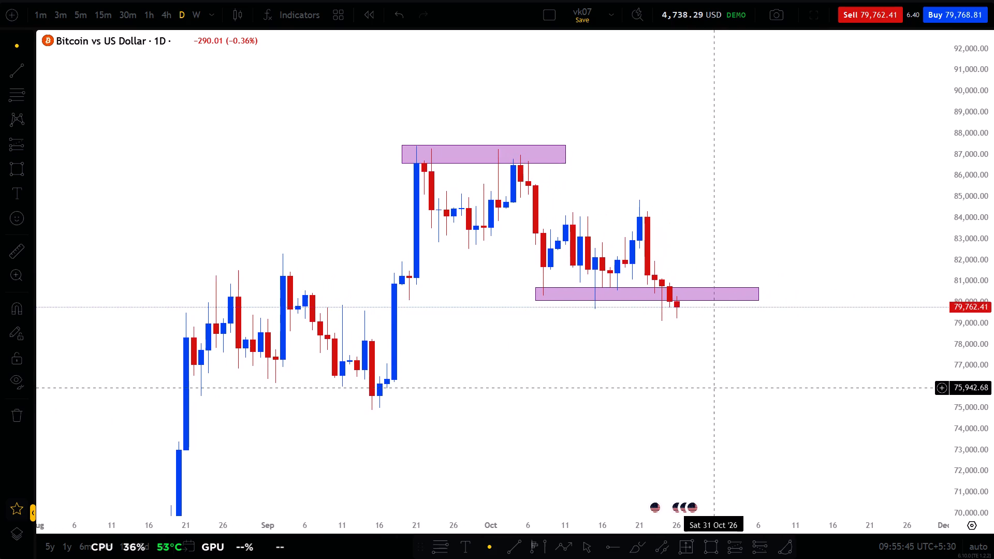
pyautogui.moveTo(717, 387); pyautogui.dragTo(717, 387)
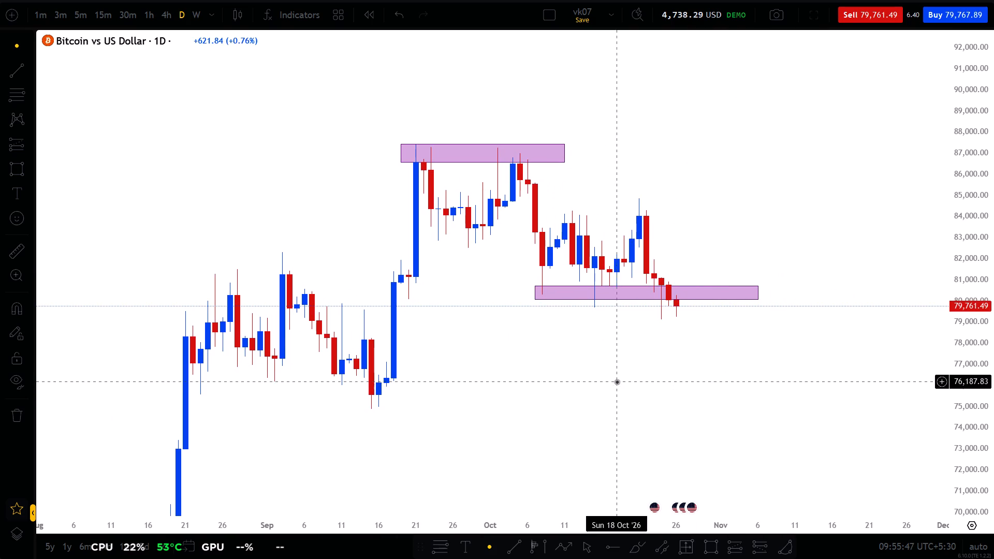
# Draw a Fibonacci retracement from 16 September at about 76,231 to 19 November at about 81,381.
pyautogui.scroll(3, 993, 289)
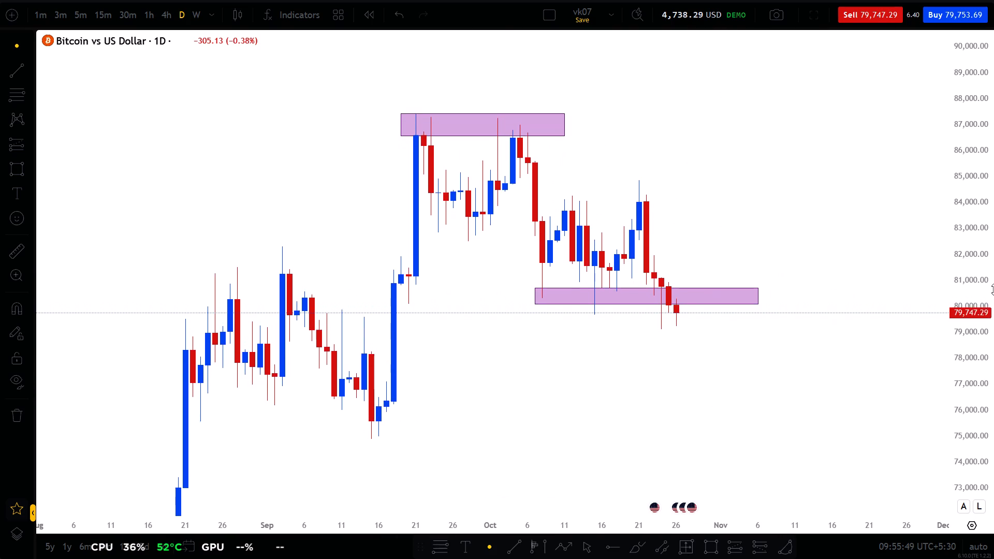
pyautogui.scroll(2, 803, 330)
pyautogui.click(440, 542)
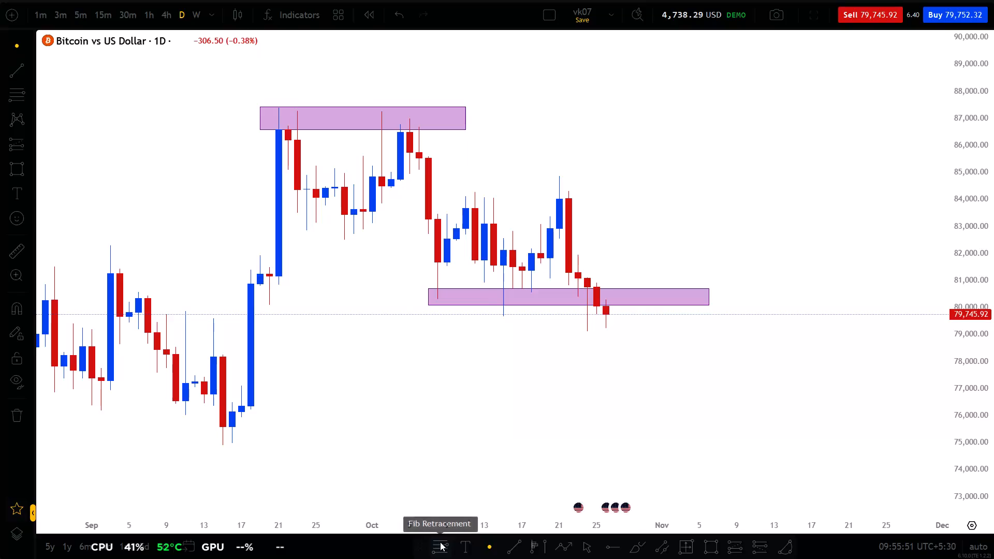
pyautogui.click(232, 409)
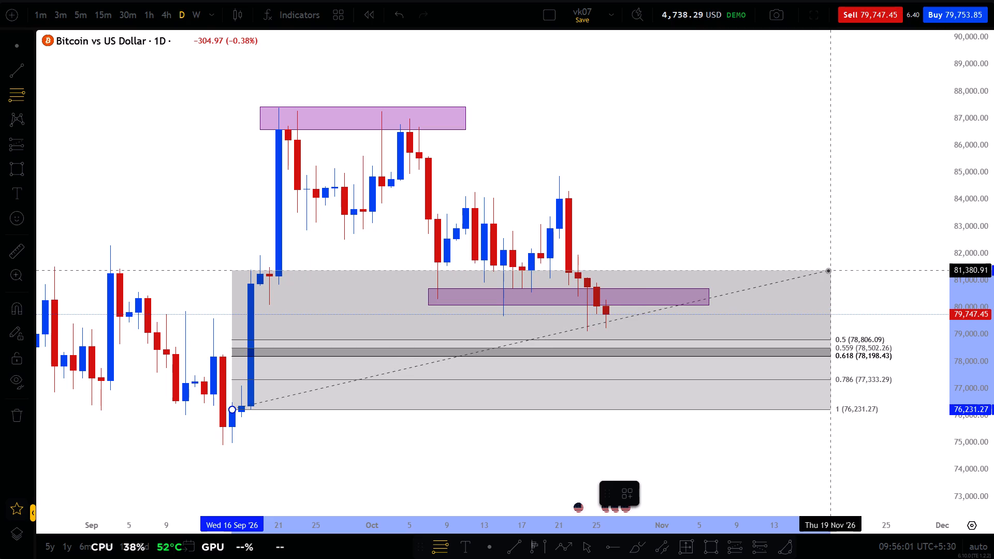
pyautogui.click(828, 270)
pyautogui.click(758, 215)
# Draw a rectangle zone from 18 September to 19 November between about 78,674 and 77,309, from just below the 0.5 level to about 0.786.
pyautogui.scroll(-5, 758, 215)
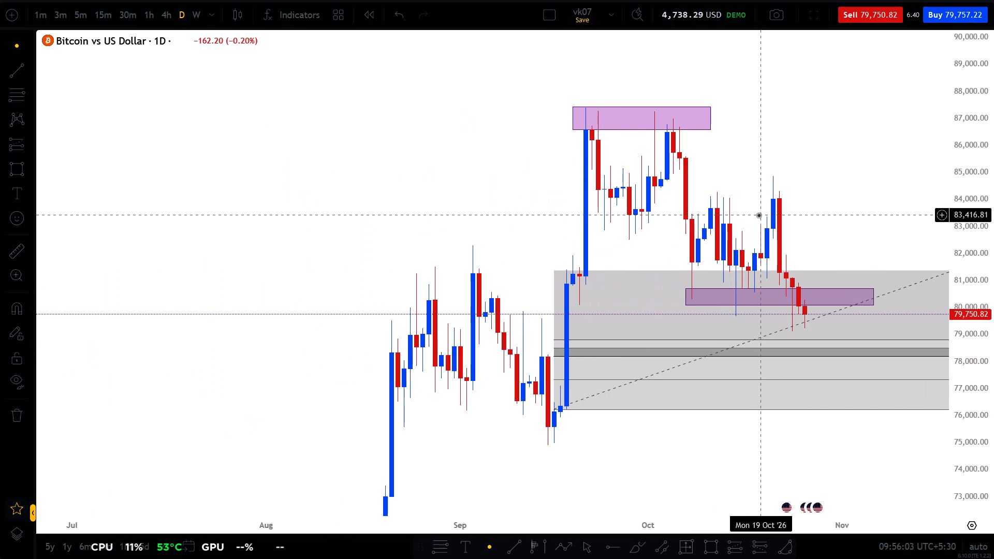
pyautogui.scroll(2, 758, 215)
pyautogui.scroll(-6, 758, 215)
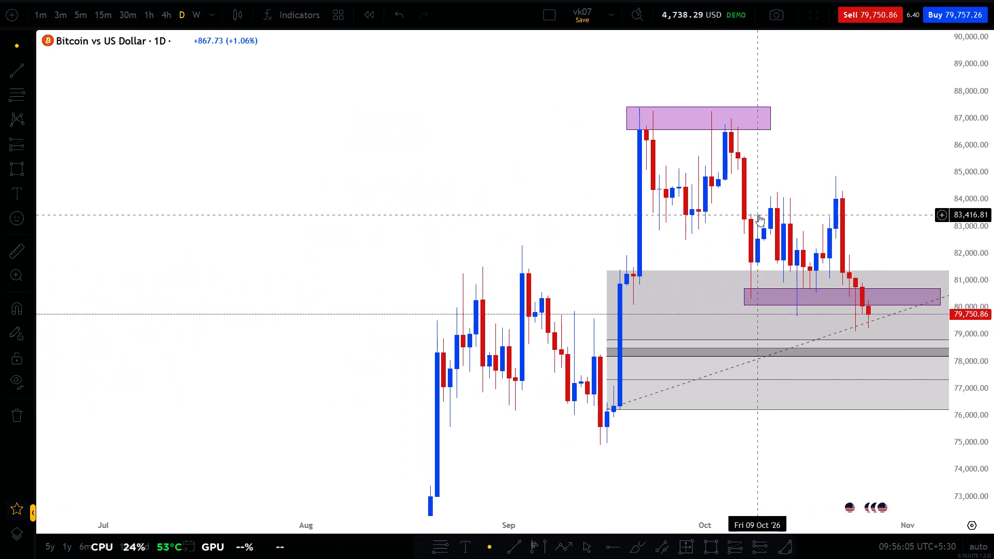
pyautogui.hscroll(-4, 758, 215)
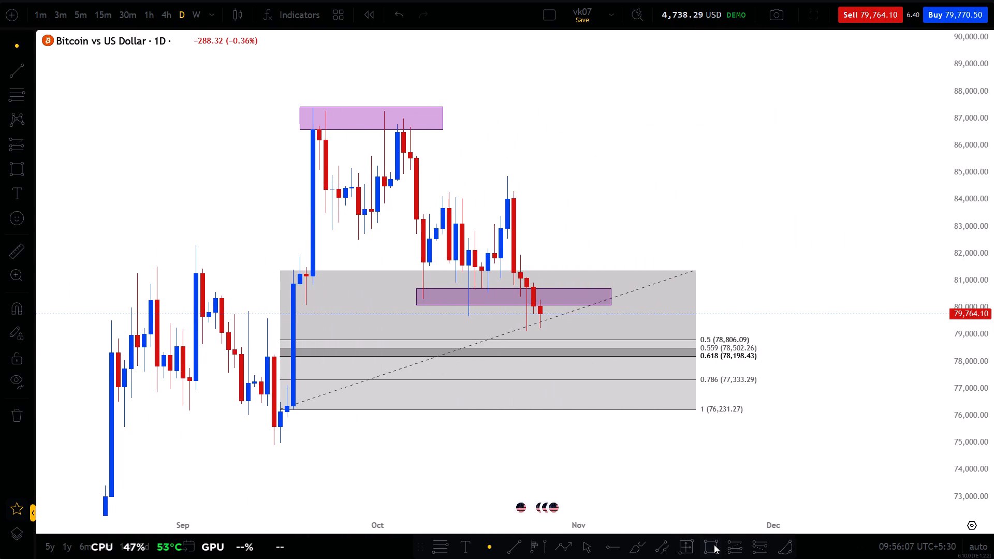
pyautogui.click(714, 545)
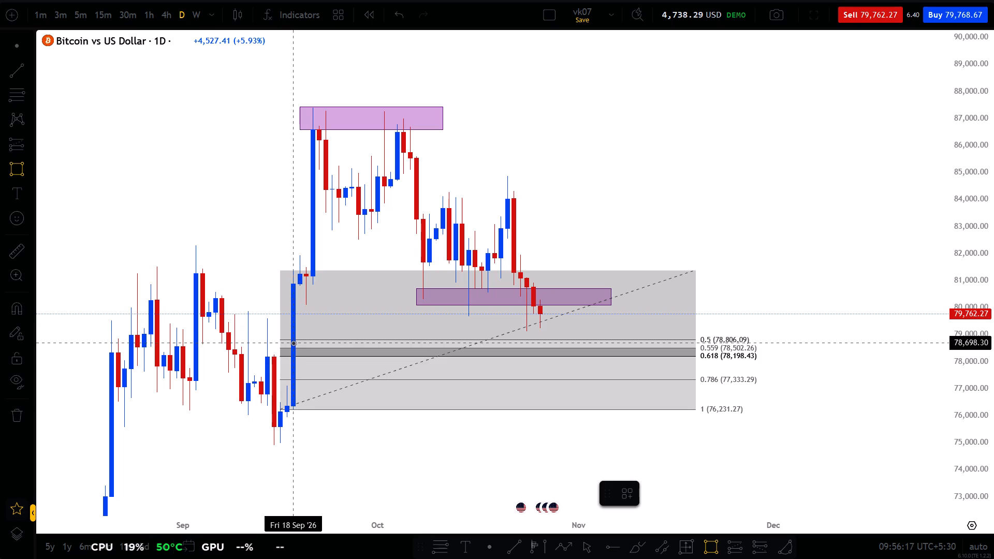
pyautogui.click(293, 343)
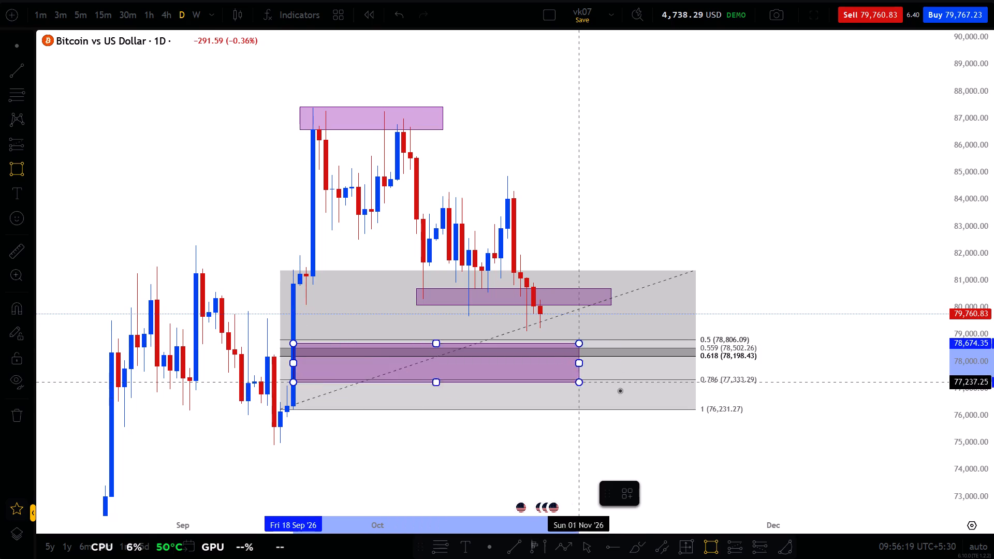
pyautogui.click(694, 380)
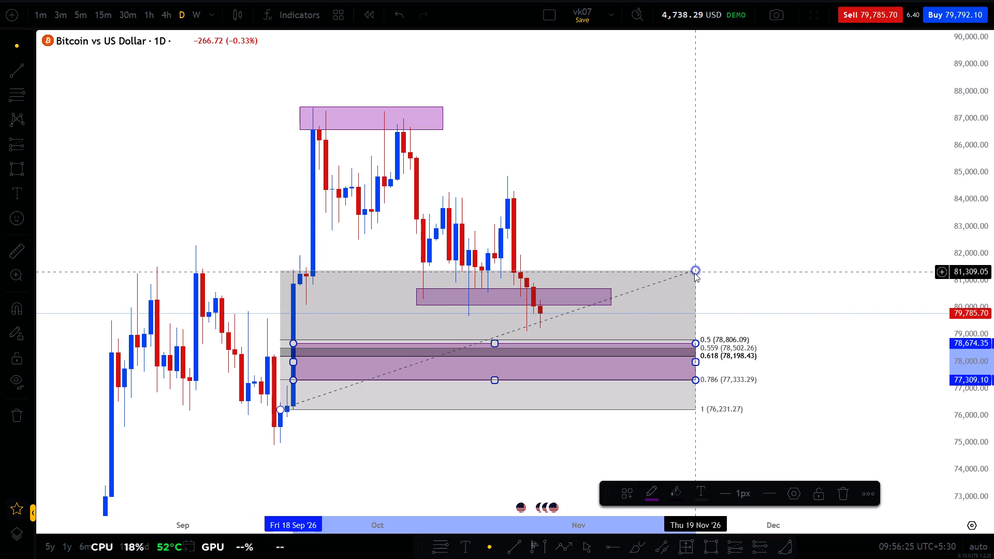
# Delete the Fibonacci retracement, keeping the rectangle zone between about 78,674 and 77,309.
pyautogui.click(694, 273)
pyautogui.press('Delete')
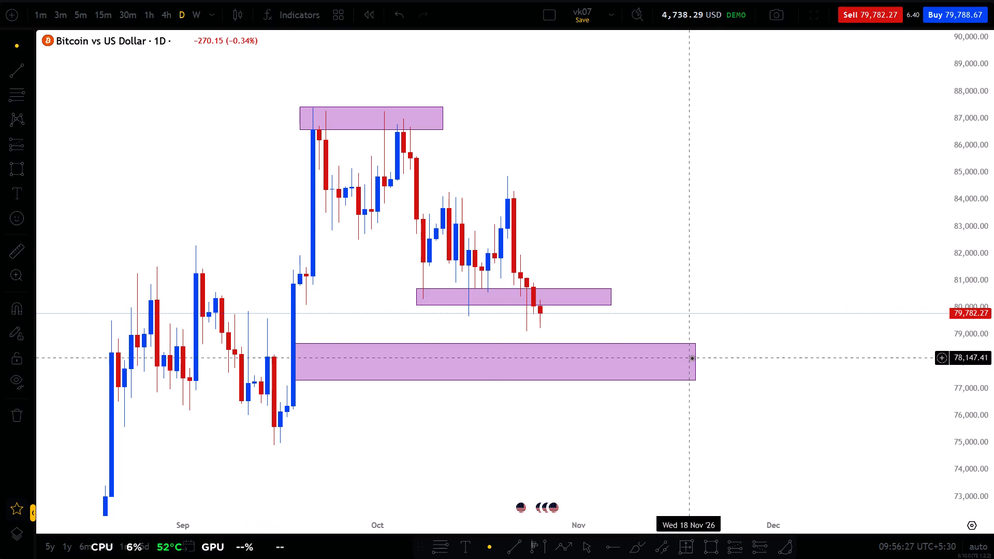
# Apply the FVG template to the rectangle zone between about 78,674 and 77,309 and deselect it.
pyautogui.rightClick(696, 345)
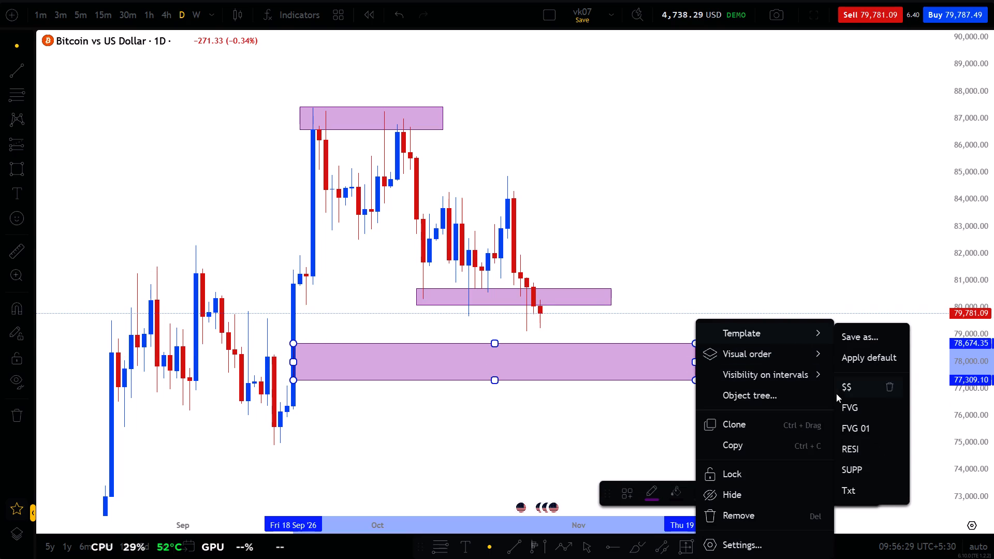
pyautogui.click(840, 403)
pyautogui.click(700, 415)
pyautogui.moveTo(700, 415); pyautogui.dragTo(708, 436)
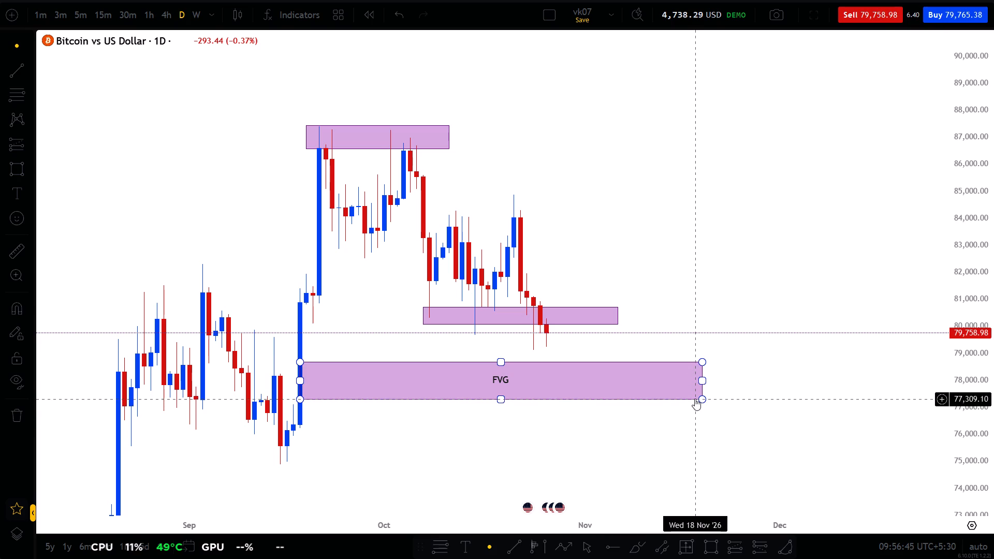
# Delete the FVG zone between about 78,674 and 77,309 from the daily Bitcoin chart.
pyautogui.click(695, 399)
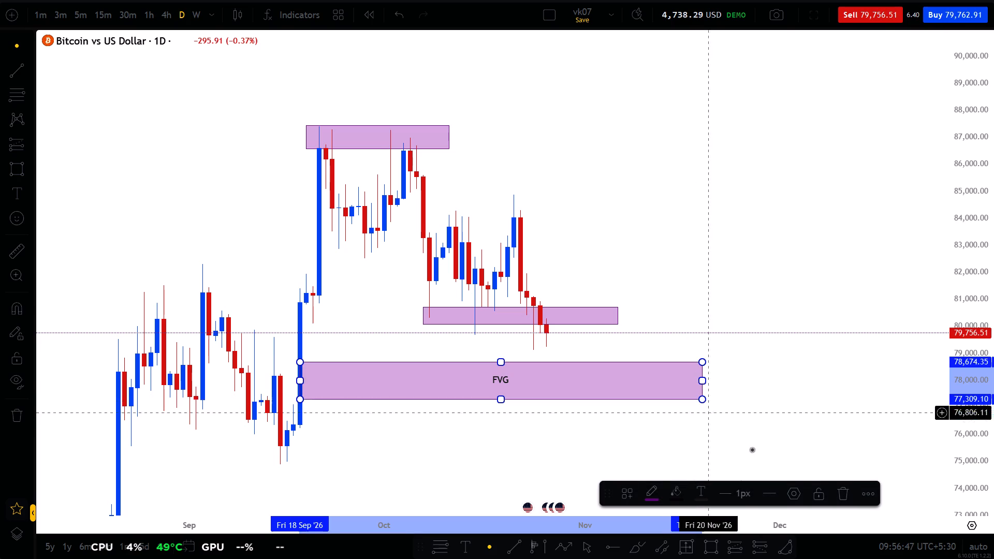
pyautogui.click(792, 328)
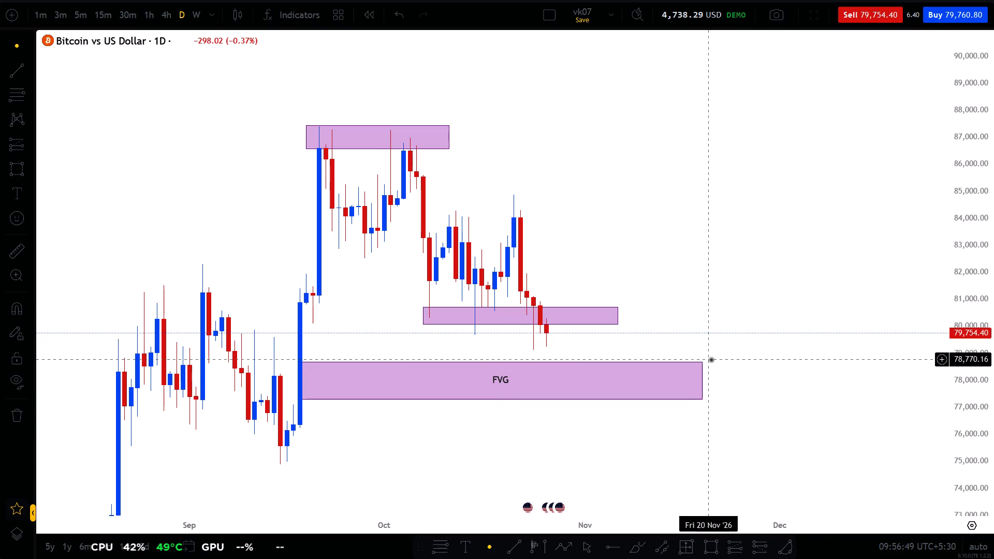
pyautogui.click(705, 364)
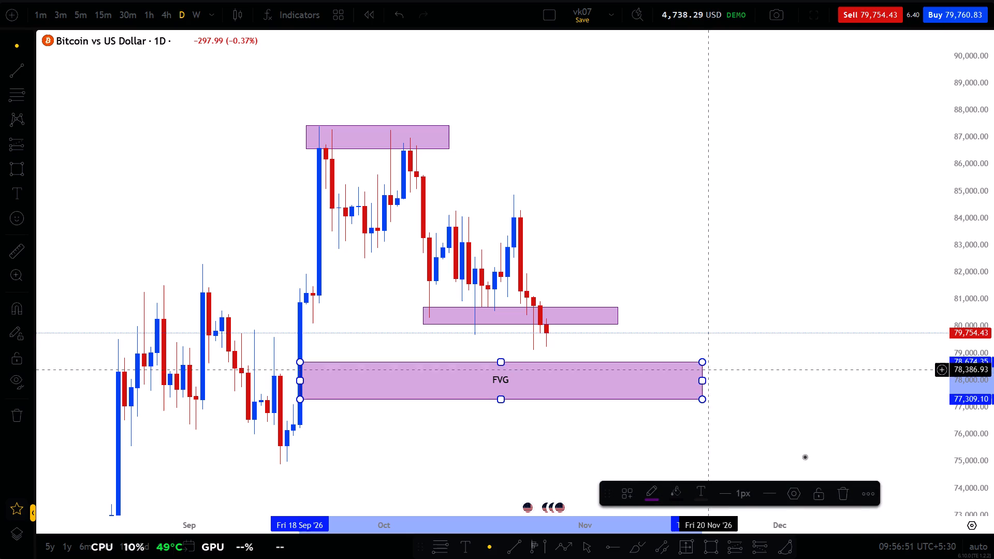
pyautogui.click(840, 492)
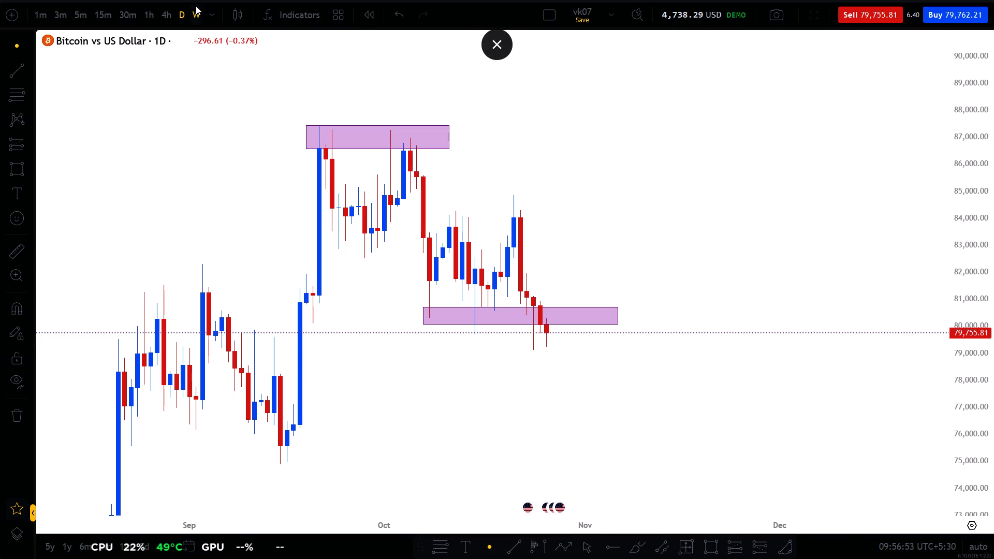
# Switch Bitcoin to the weekly timeframe and examine the twin-highs and October-lows zones against the weekly candles.
pyautogui.click(195, 7)
pyautogui.scroll(3, 510, 196)
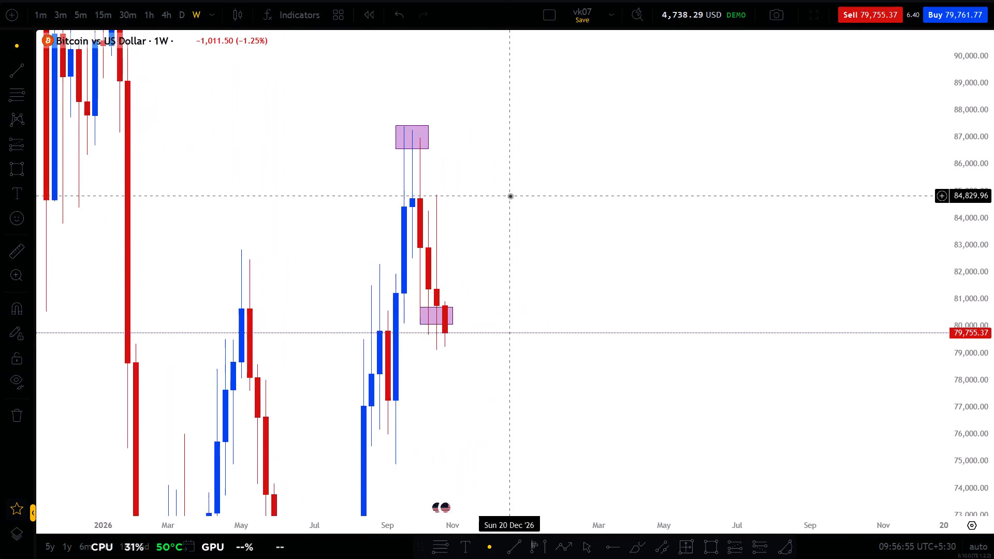
pyautogui.scroll(1, 510, 196)
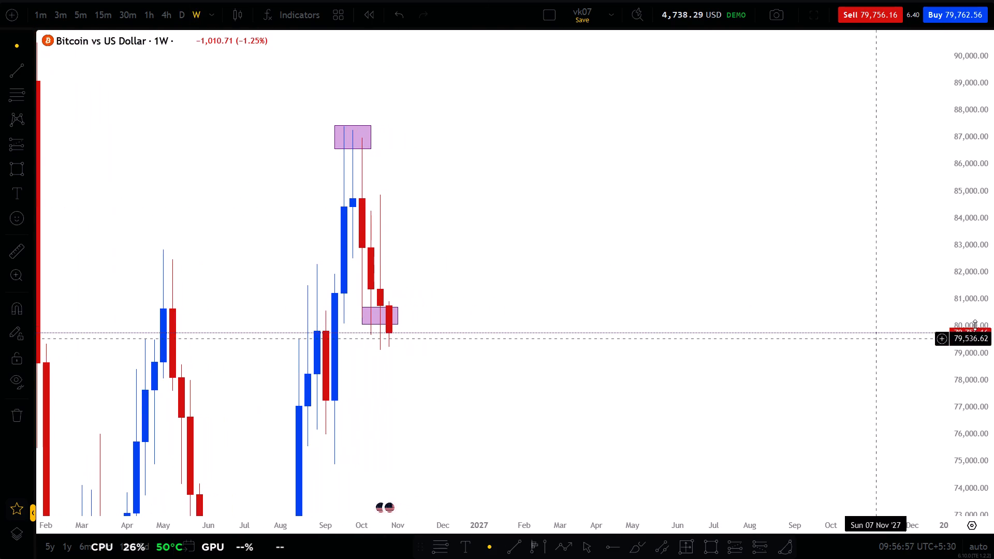
pyautogui.scroll(3, 976, 320)
pyautogui.scroll(-4, 976, 320)
pyautogui.scroll(3, 753, 352)
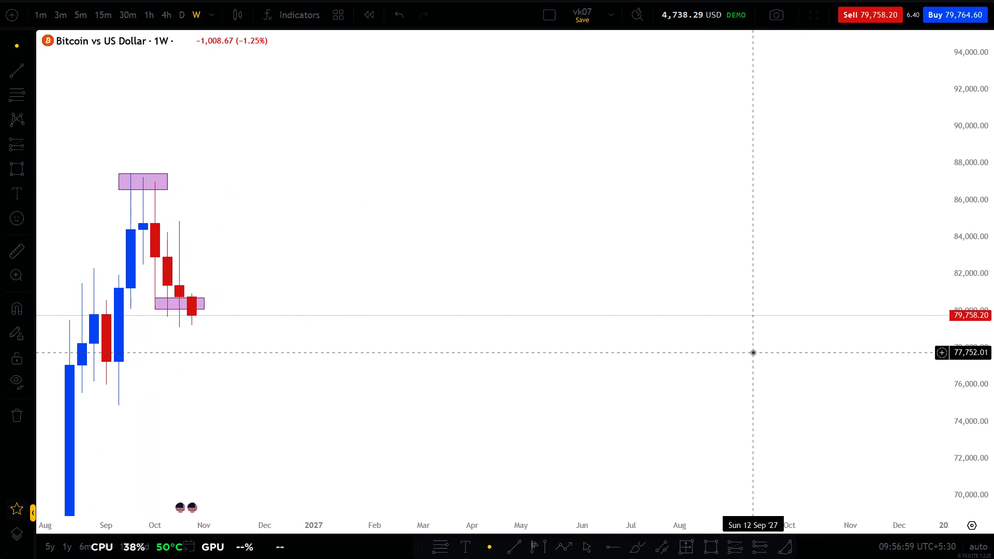
pyautogui.moveTo(546, 317); pyautogui.dragTo(841, 349)
pyautogui.scroll(4, 993, 322)
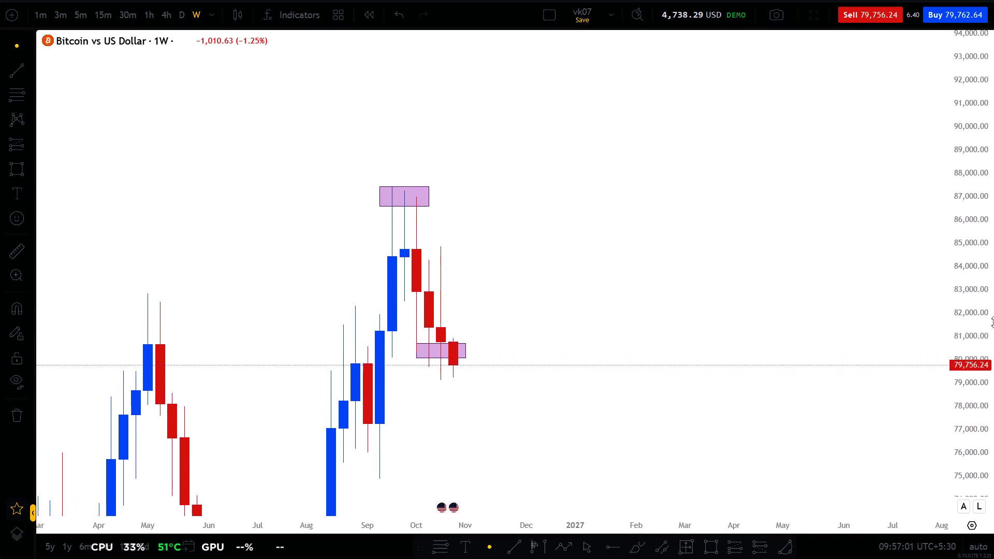
pyautogui.scroll(2, 993, 322)
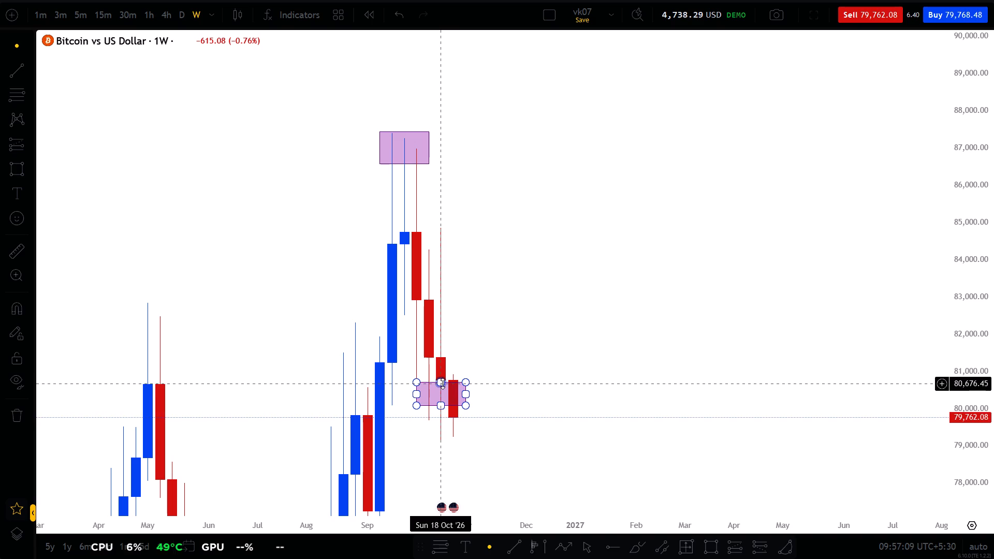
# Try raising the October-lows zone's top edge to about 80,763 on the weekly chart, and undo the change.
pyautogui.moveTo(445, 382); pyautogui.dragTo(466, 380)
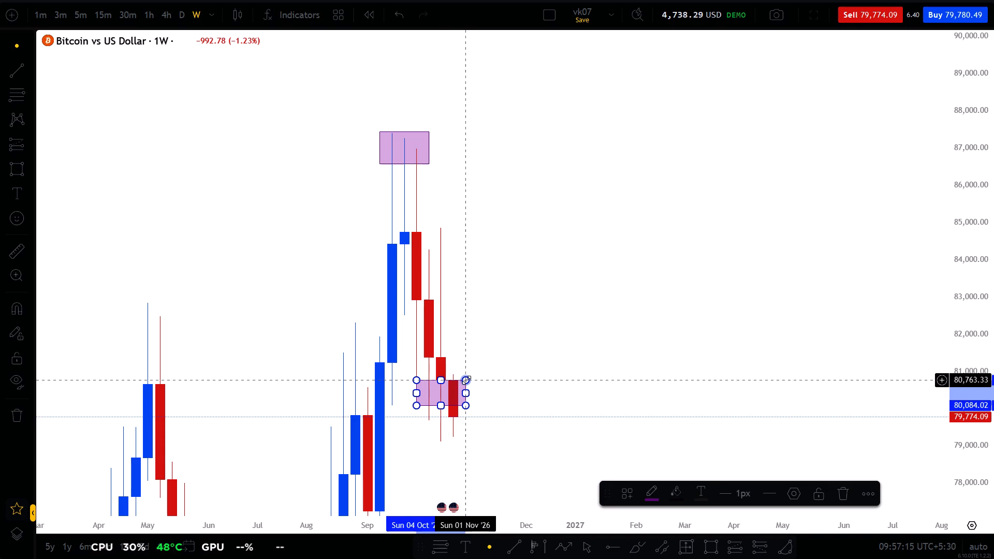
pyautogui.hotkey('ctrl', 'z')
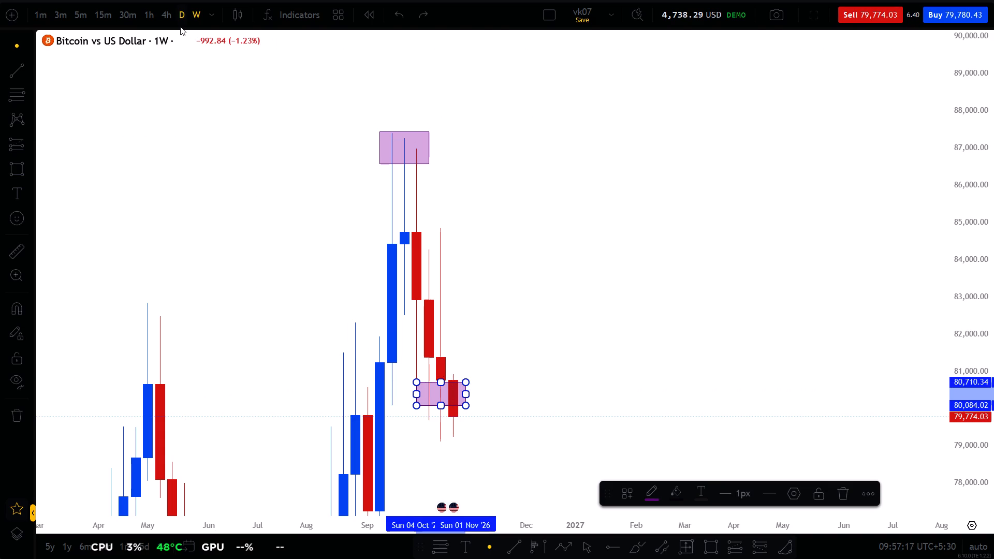
# Return the Bitcoin chart to the daily timeframe with both zones in view.
pyautogui.click(180, 26)
pyautogui.click(706, 286)
pyautogui.scroll(-3, 993, 415)
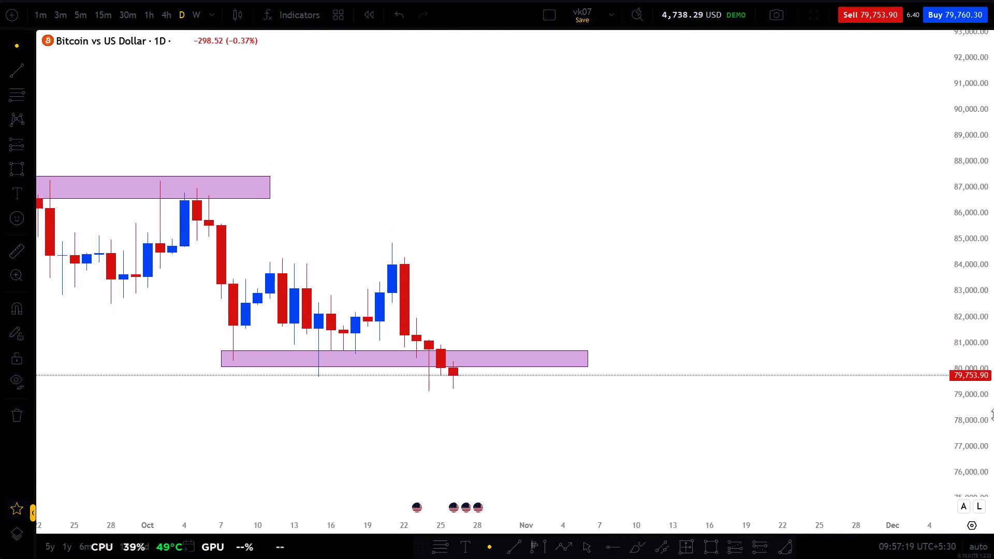
pyautogui.scroll(-5, 779, 498)
pyautogui.scroll(1, 779, 498)
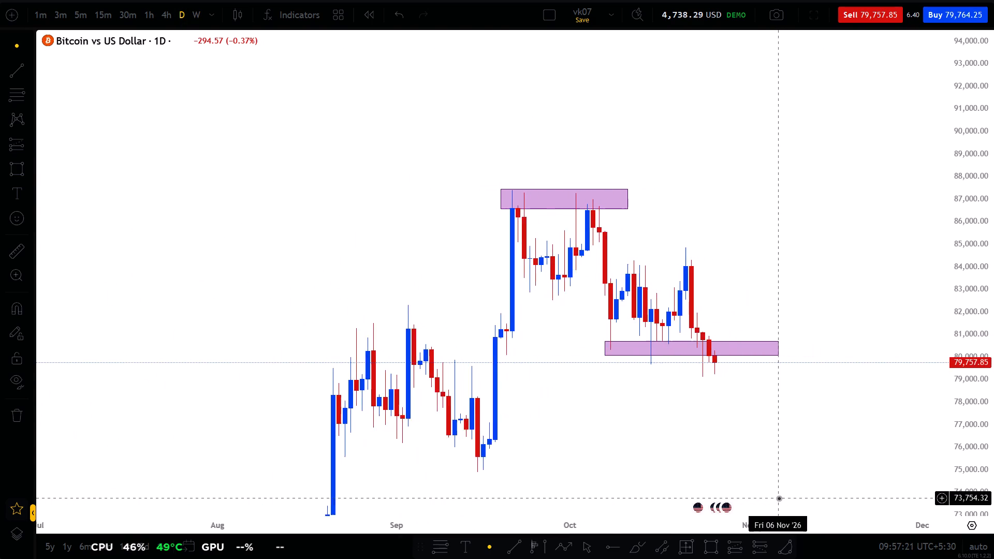
# Save the vk07 chart layout.
pyautogui.click(582, 18)
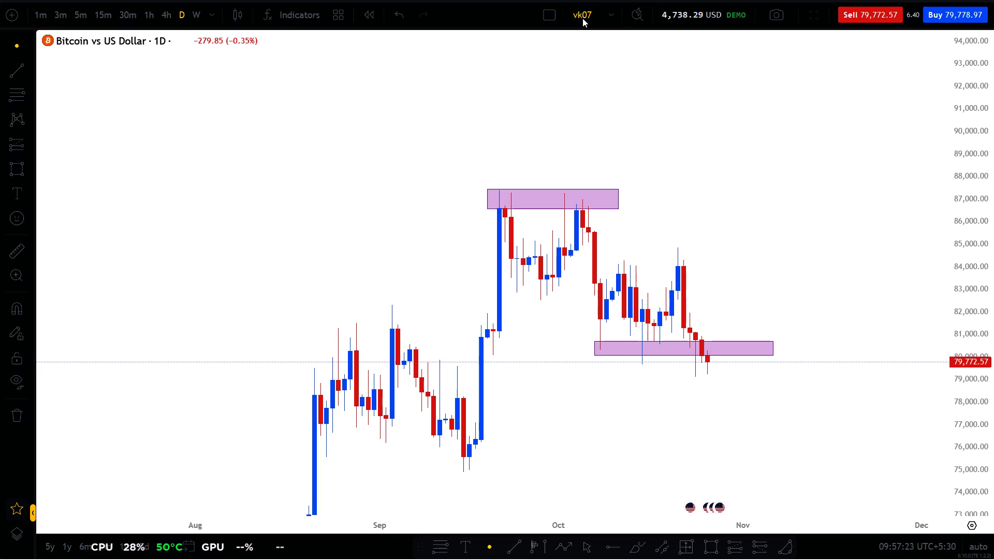
# Apply the RESI template to the twin-highs zone near 87,000 and deselect it.
pyautogui.moveTo(581, 63); pyautogui.dragTo(539, 70)
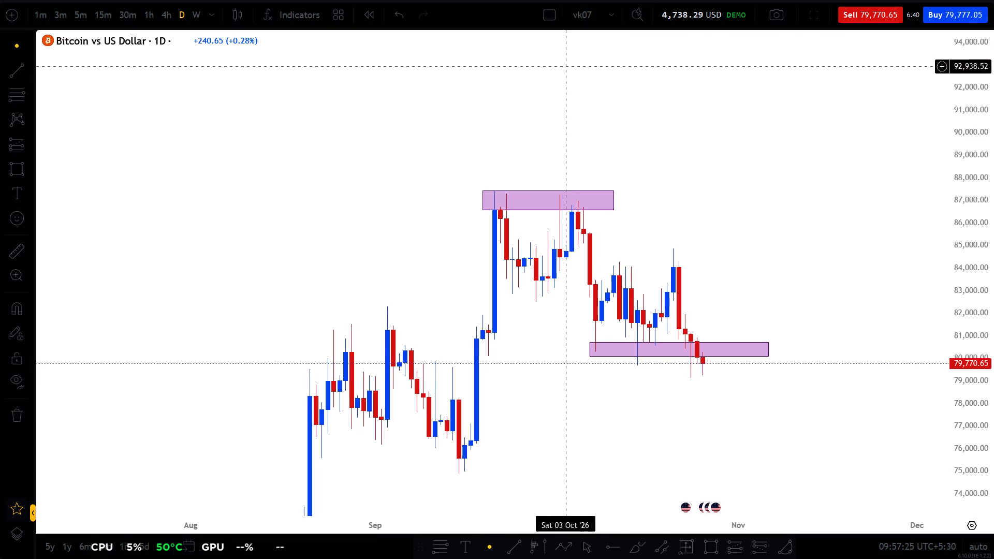
pyautogui.moveTo(539, 70); pyautogui.dragTo(490, 86)
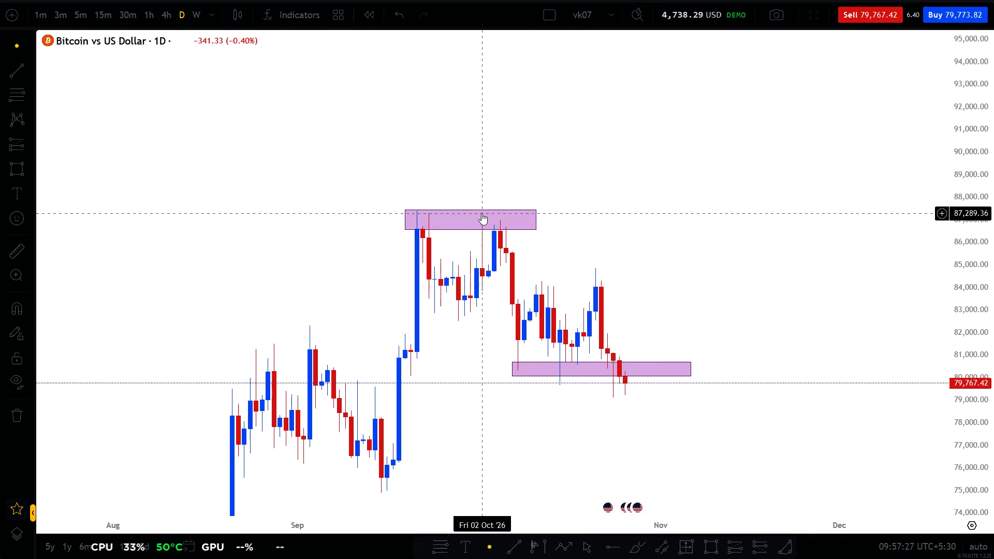
pyautogui.click(487, 211)
pyautogui.click(487, 211)
pyautogui.click(487, 211)
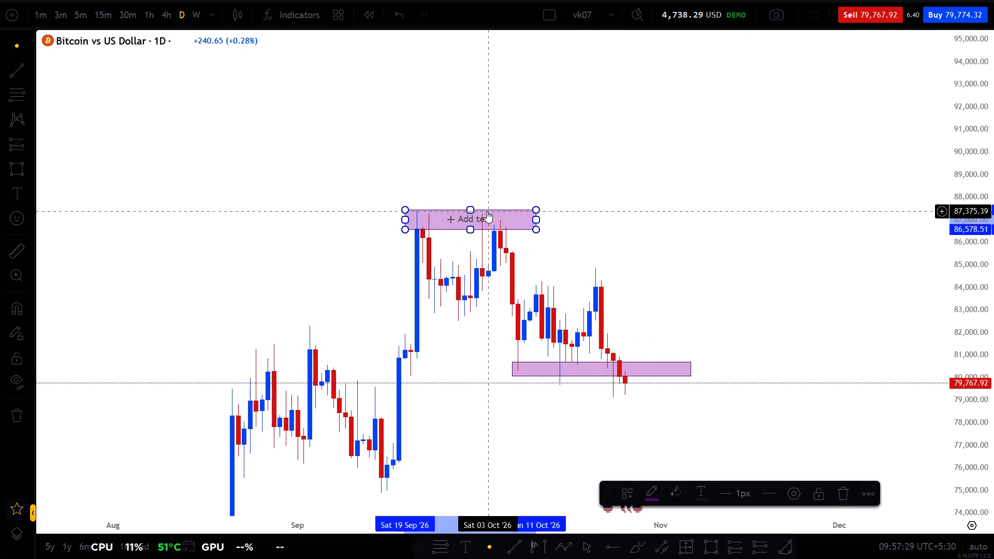
pyautogui.rightClick(487, 211)
pyautogui.click(639, 343)
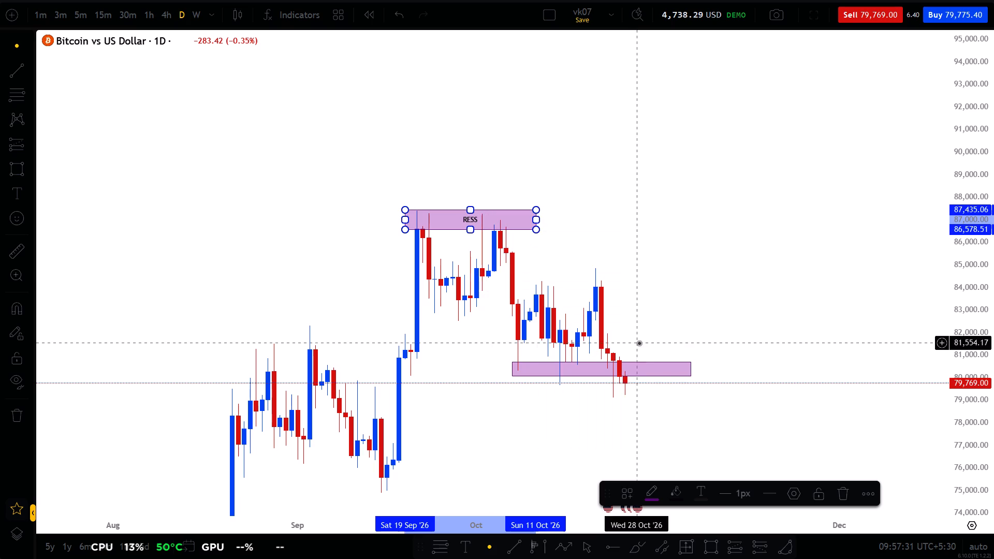
pyautogui.click(710, 246)
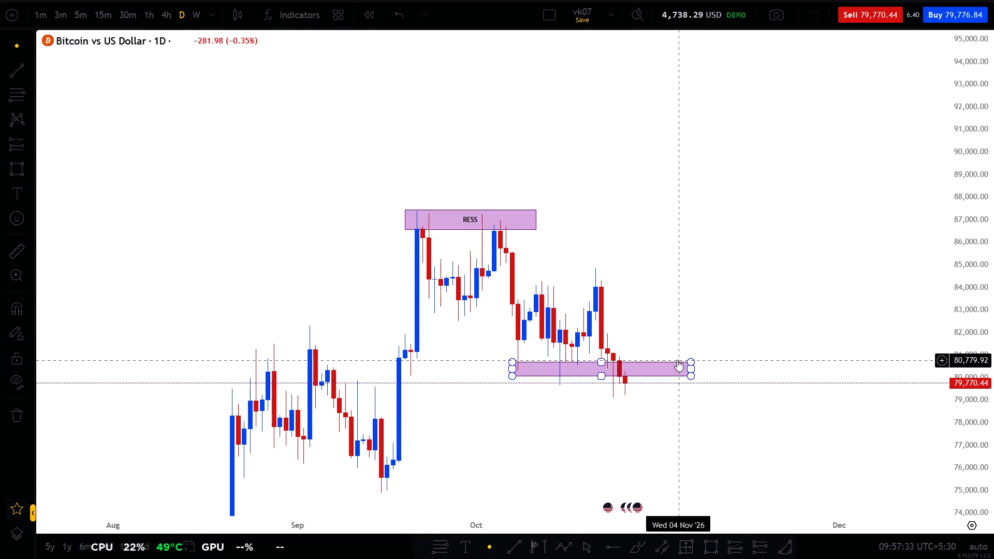
# Apply the SUPP template to the October-lows zone between about 80,710 and 80,084 and deselect it.
pyautogui.click(677, 360)
pyautogui.rightClick(677, 360)
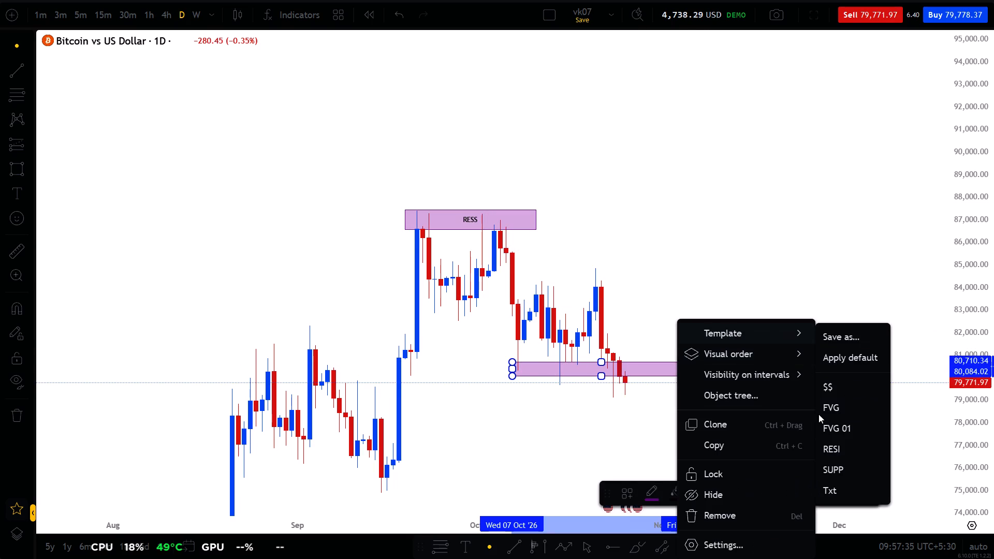
pyautogui.click(830, 461)
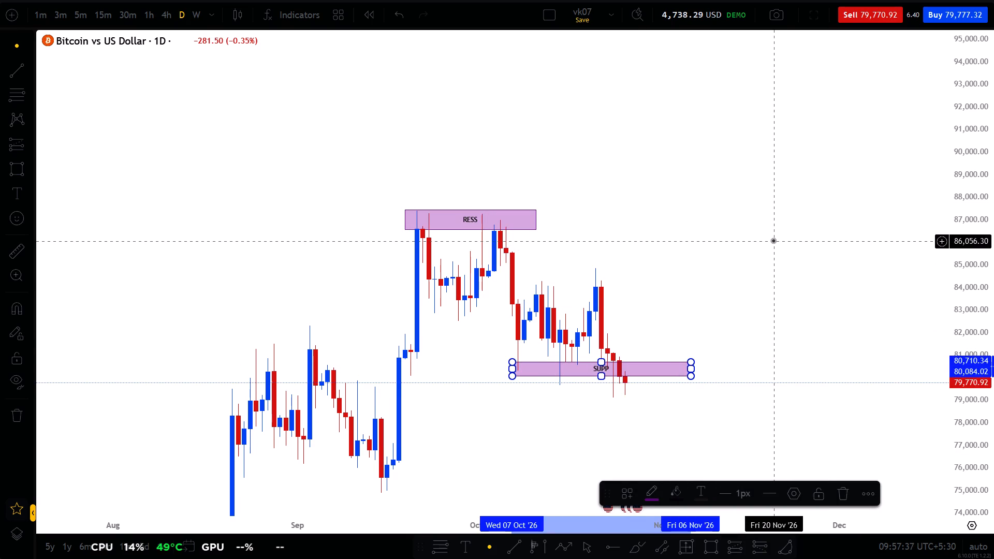
pyautogui.click(773, 240)
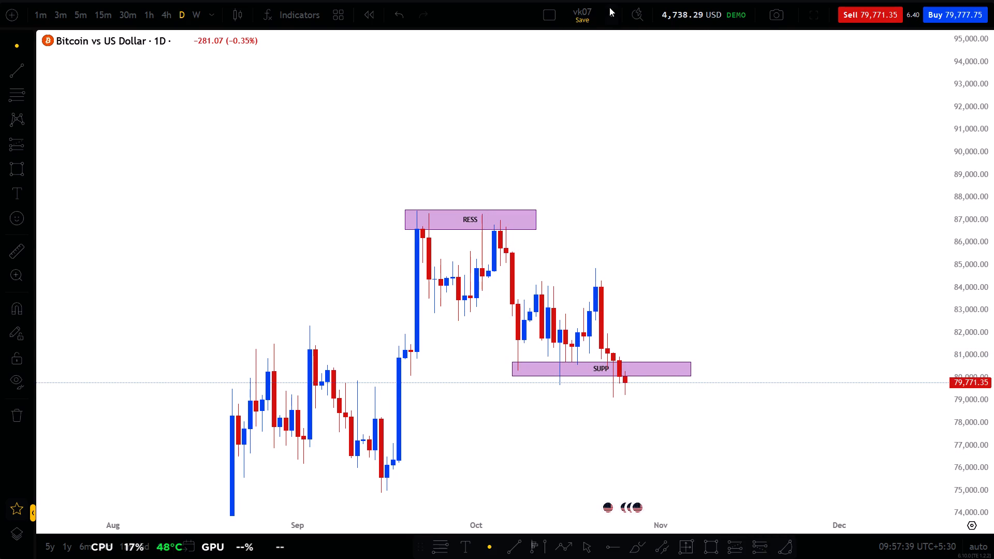
# Save the vk07 chart layout with the labelled resistance and support zones.
pyautogui.click(572, 8)
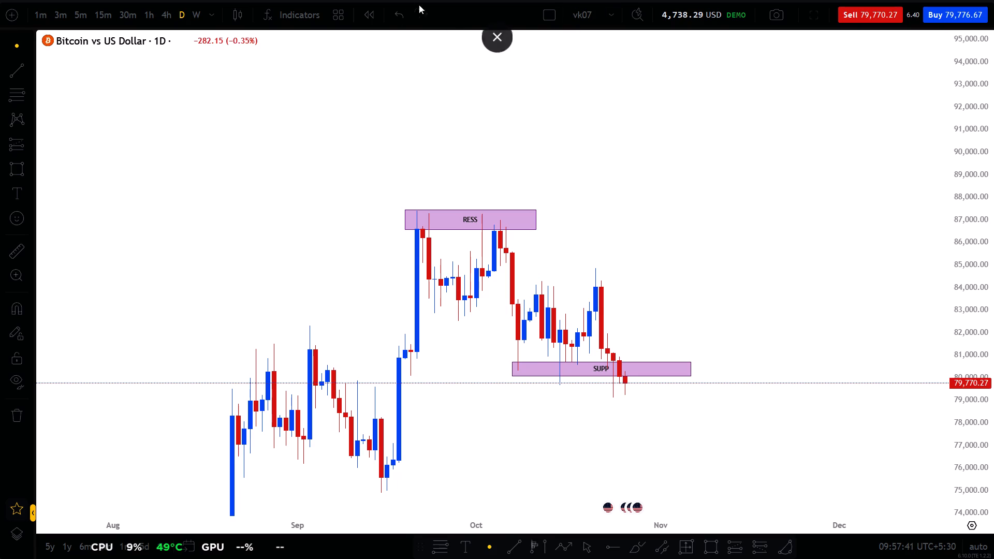
# Leave full screen and switch the trading account to the WD (Event) demo account.
pyautogui.moveTo(571, 181); pyautogui.dragTo(513, 117)
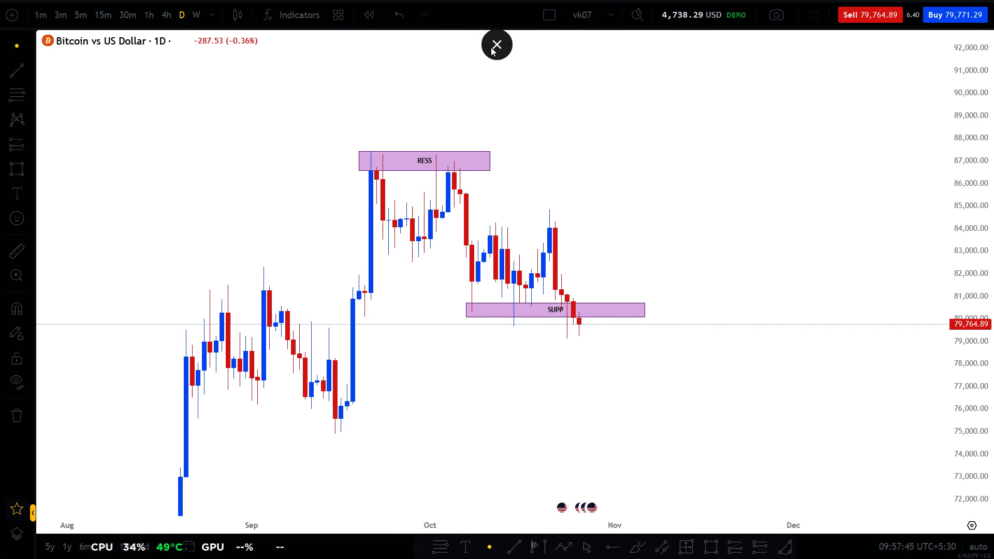
pyautogui.click(496, 45)
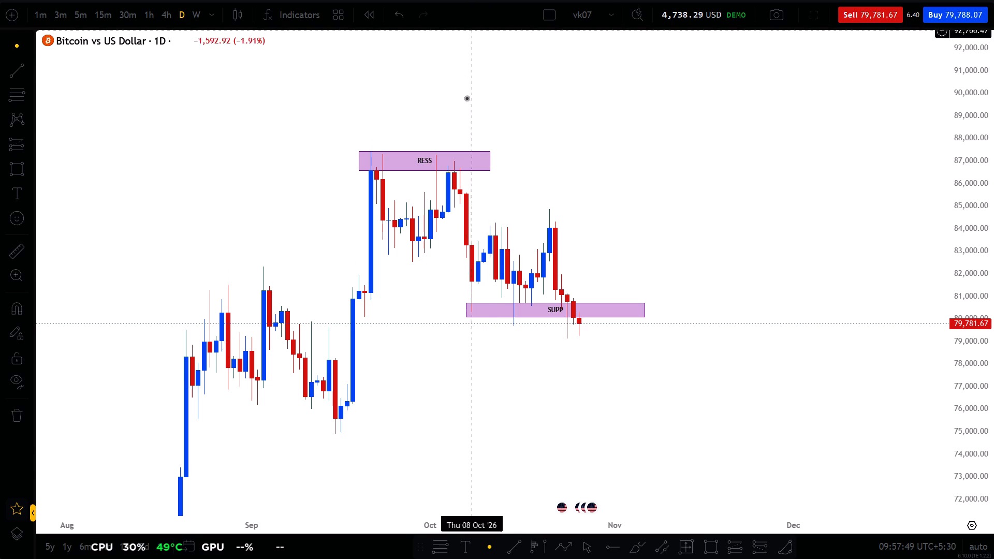
pyautogui.click(493, 45)
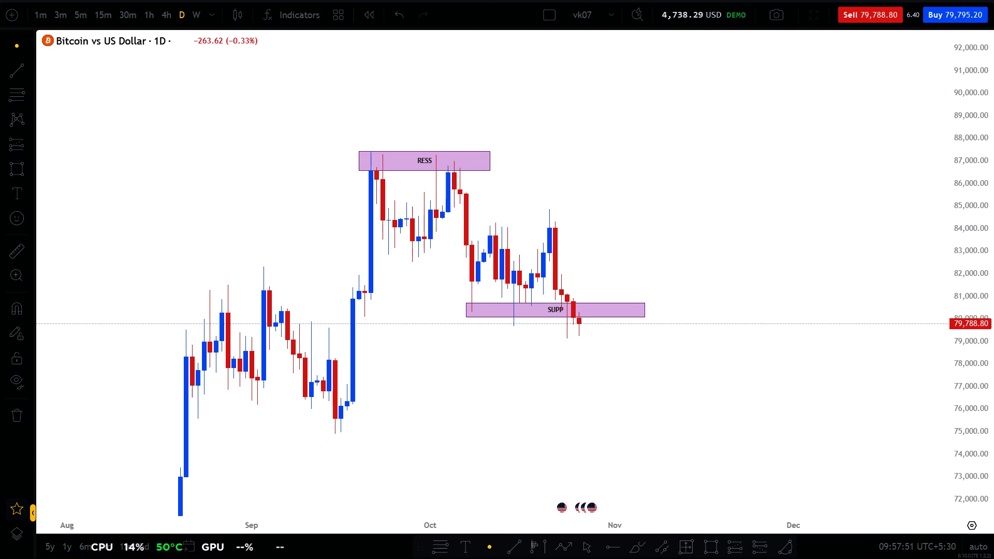
pyautogui.click(694, 85)
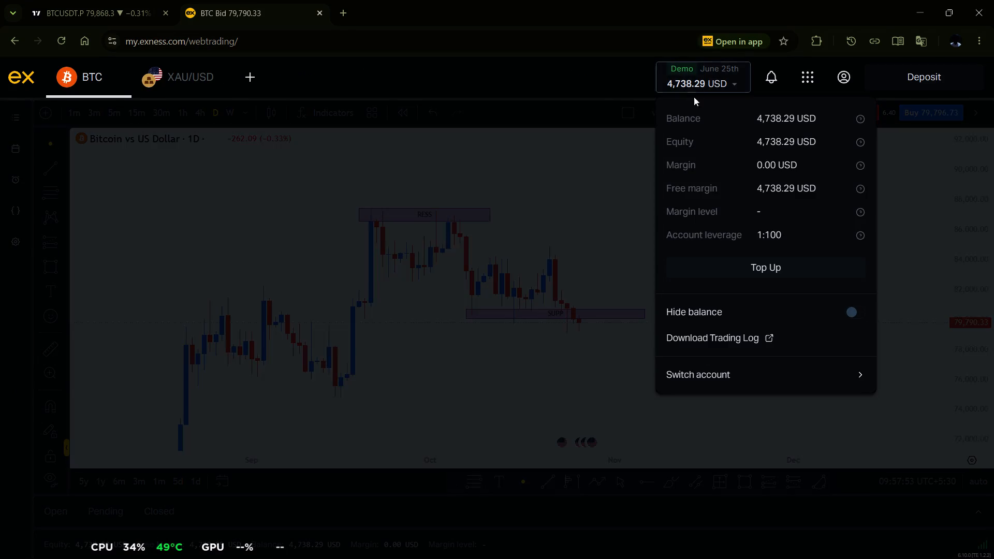
pyautogui.click(709, 375)
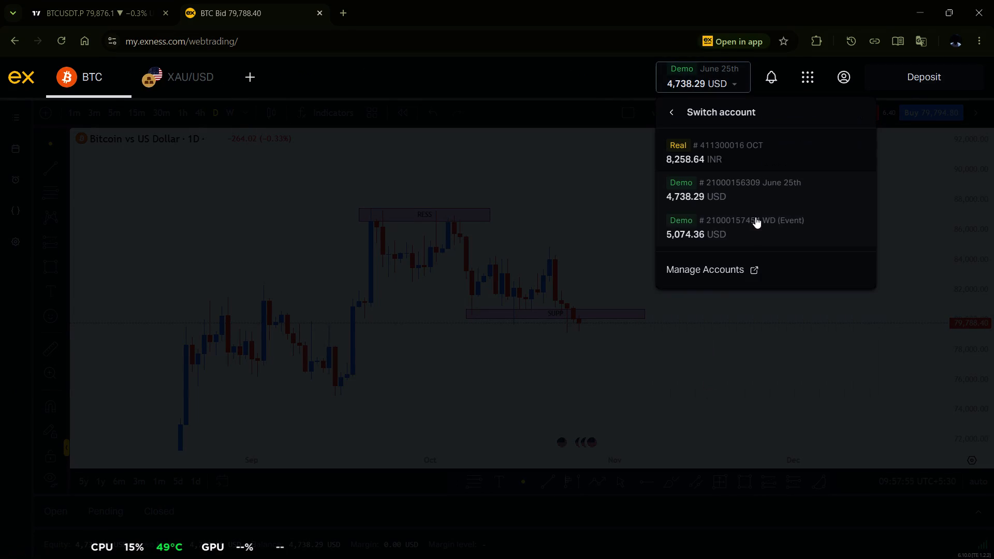
pyautogui.click(755, 217)
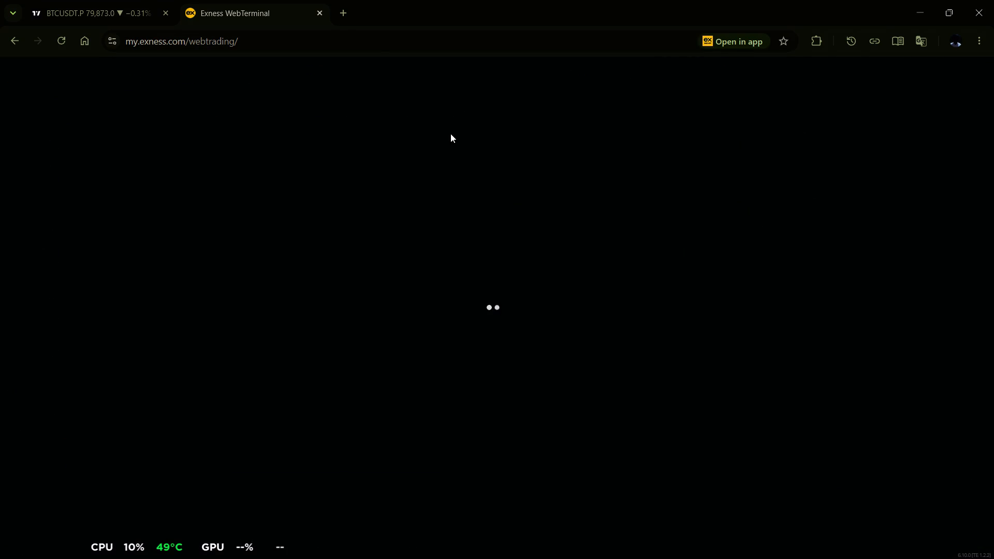
# Show the WD (Event) account's daily Bitcoin chart in full screen and examine its FVG and support zones.
pyautogui.click(788, 115)
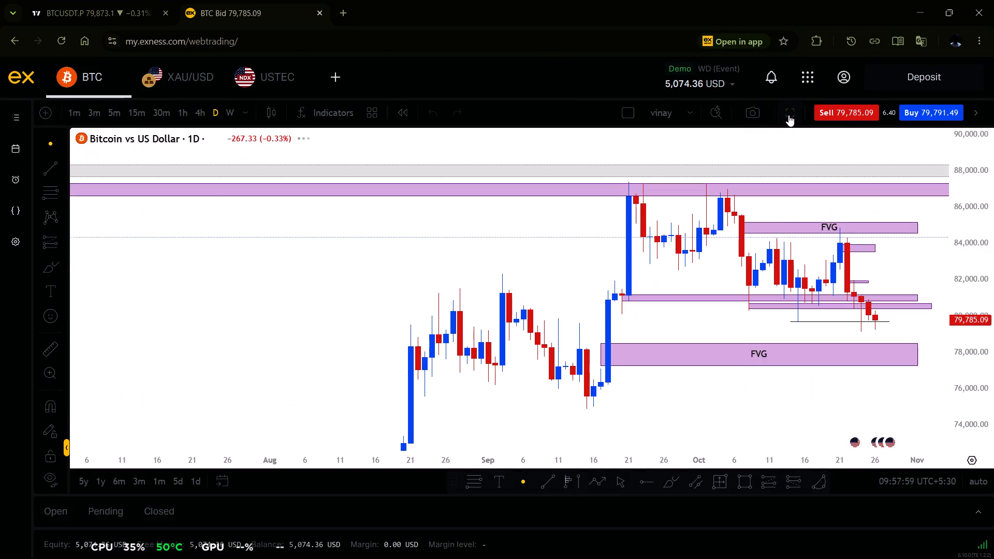
pyautogui.scroll(3, 836, 275)
pyautogui.scroll(-1, 836, 275)
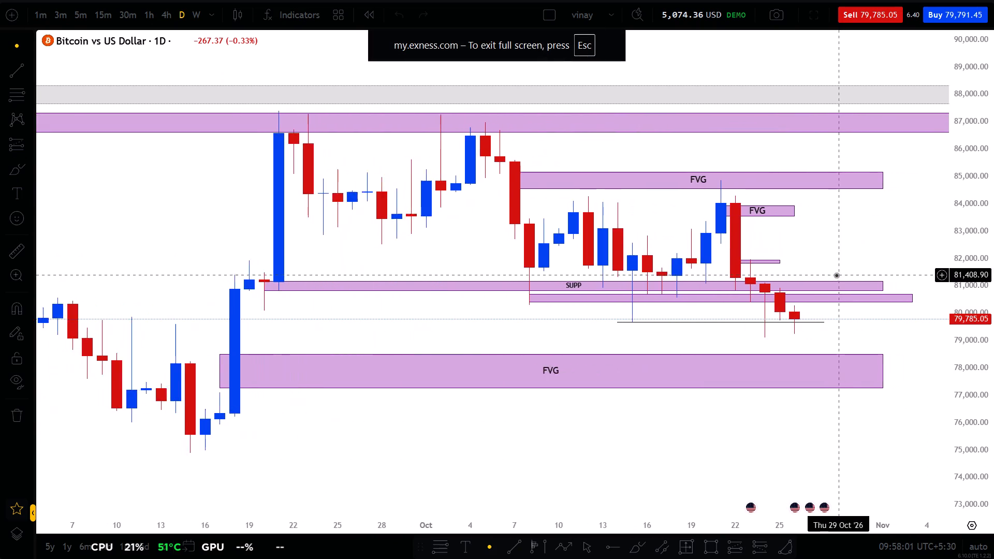
pyautogui.scroll(-2, 836, 275)
pyautogui.moveTo(894, 243); pyautogui.dragTo(720, 266)
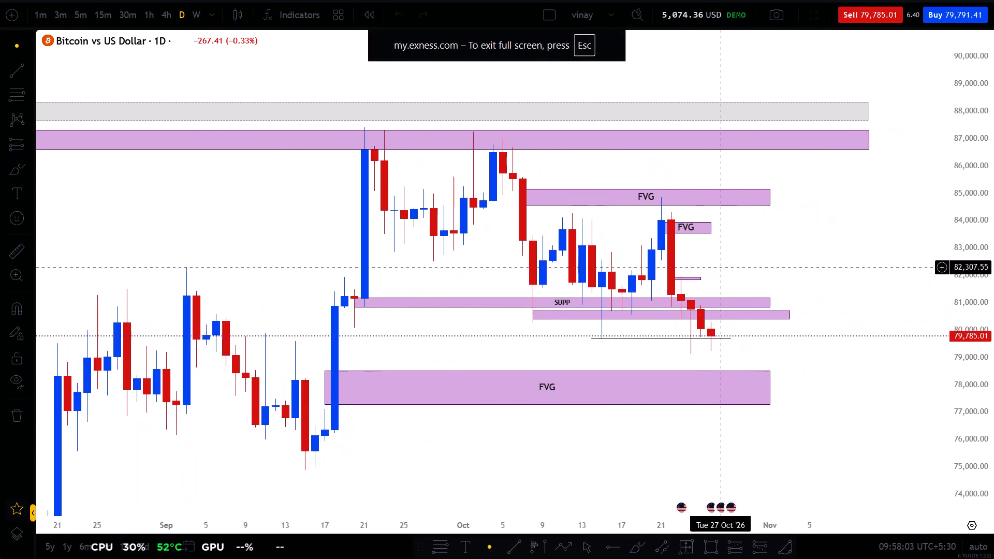
# Switch the Bitcoin chart from daily to the 4h timeframe and examine recent price around the support line and lower FVG zone.
pyautogui.moveTo(720, 266); pyautogui.dragTo(664, 274)
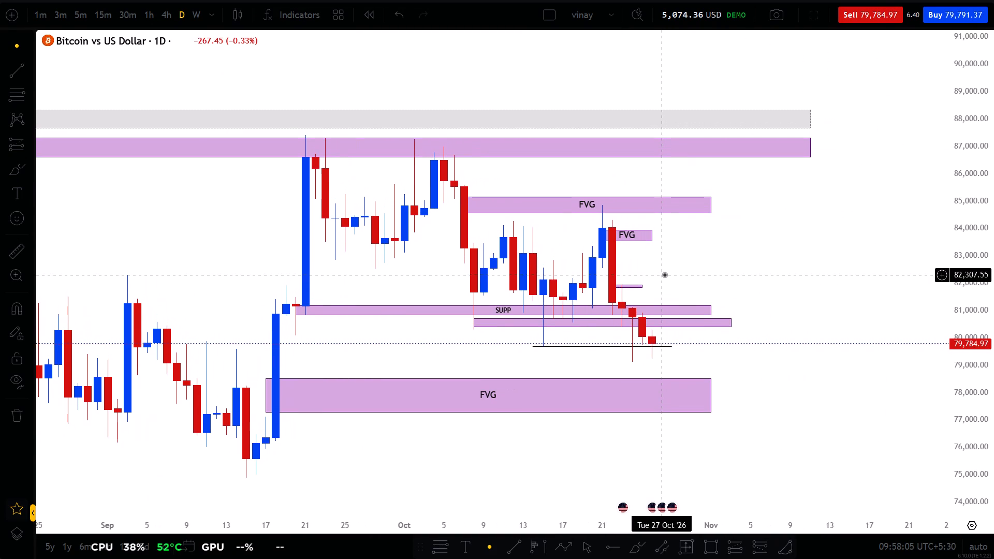
pyautogui.moveTo(664, 274); pyautogui.dragTo(642, 274)
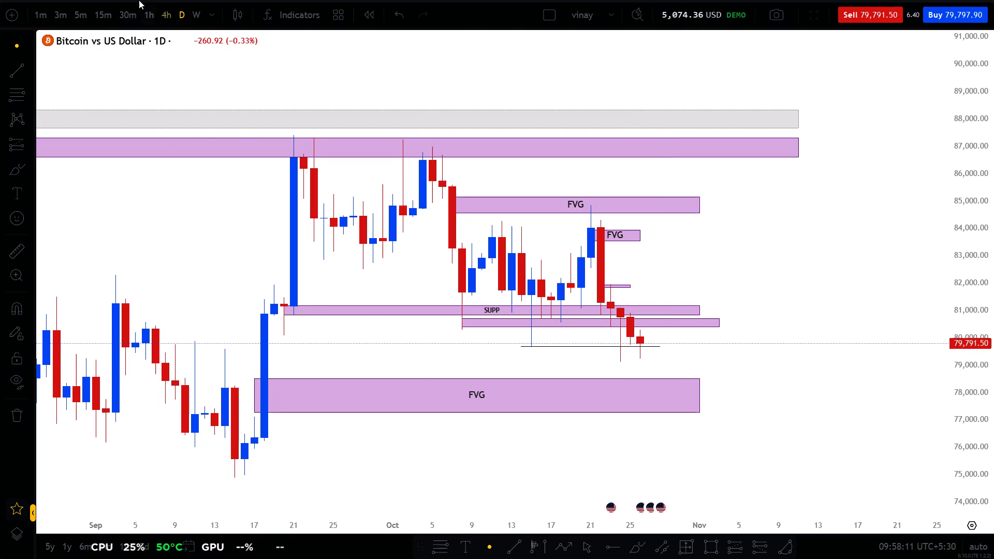
pyautogui.click(162, 16)
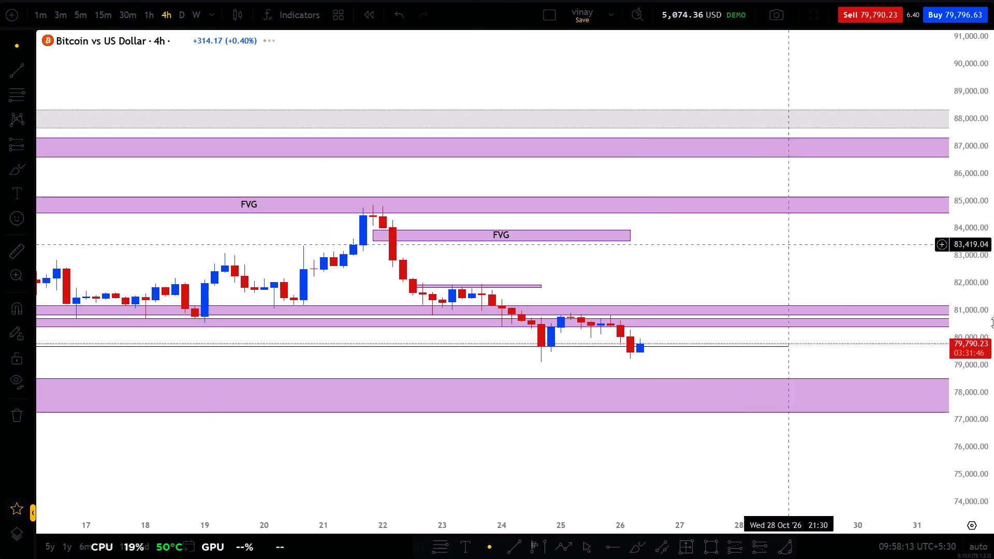
pyautogui.scroll(3, 993, 350)
pyautogui.scroll(-3, 773, 424)
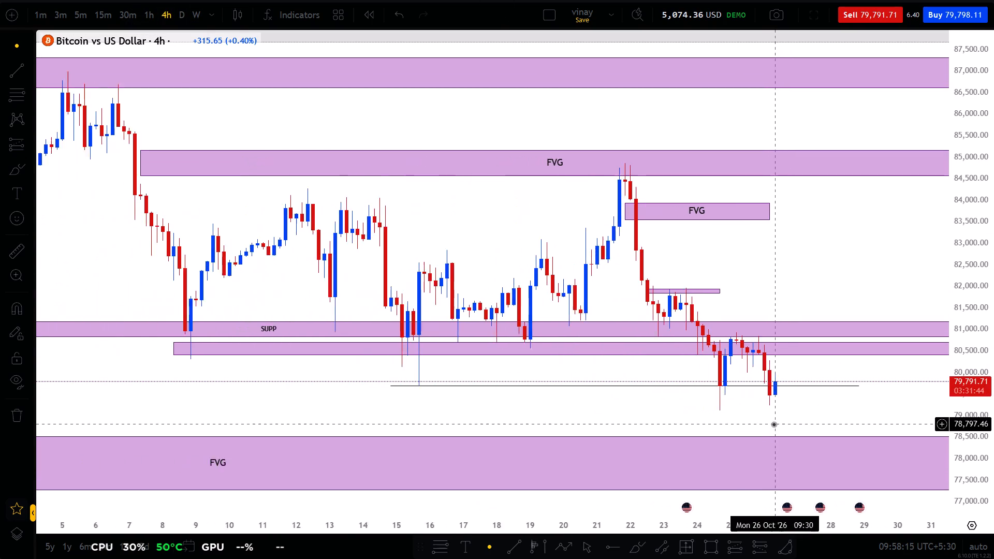
pyautogui.scroll(1, 773, 424)
pyautogui.moveTo(744, 421); pyautogui.dragTo(700, 435)
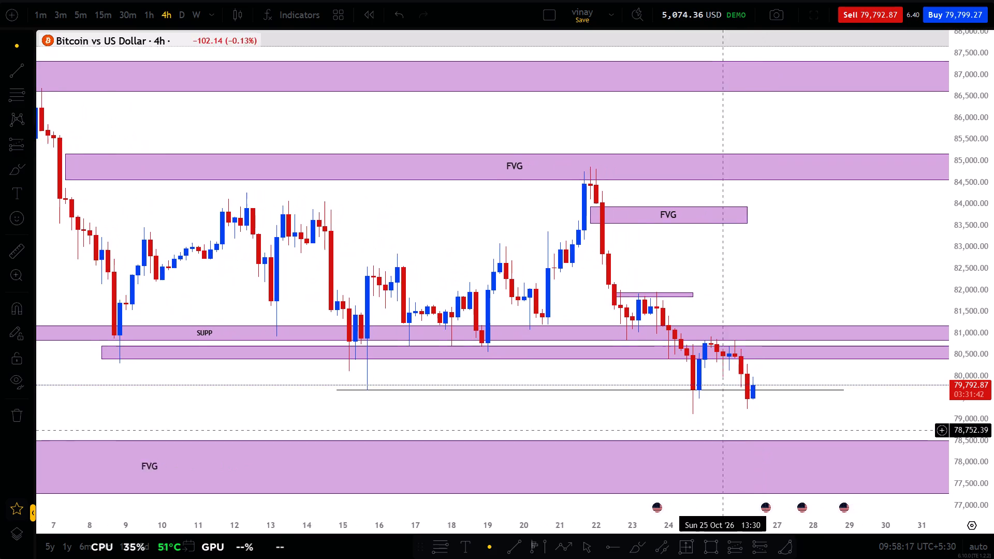
pyautogui.moveTo(700, 435); pyautogui.dragTo(641, 384)
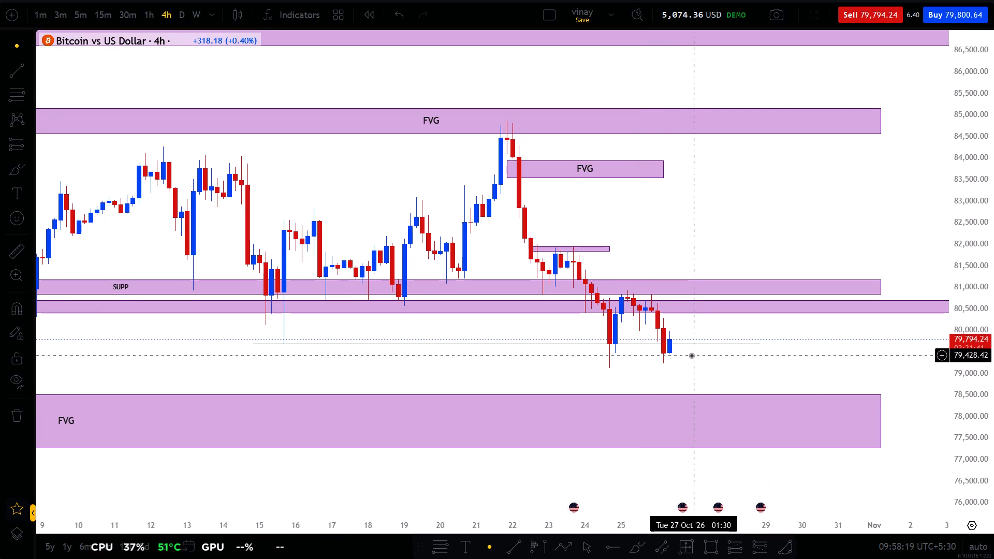
# Measure the price distance from about 79,489, just below the support line, down to the top of the lower FVG zone.
pyautogui.keyDown('shift'); pyautogui.click(698, 352); pyautogui.keyUp('shift')
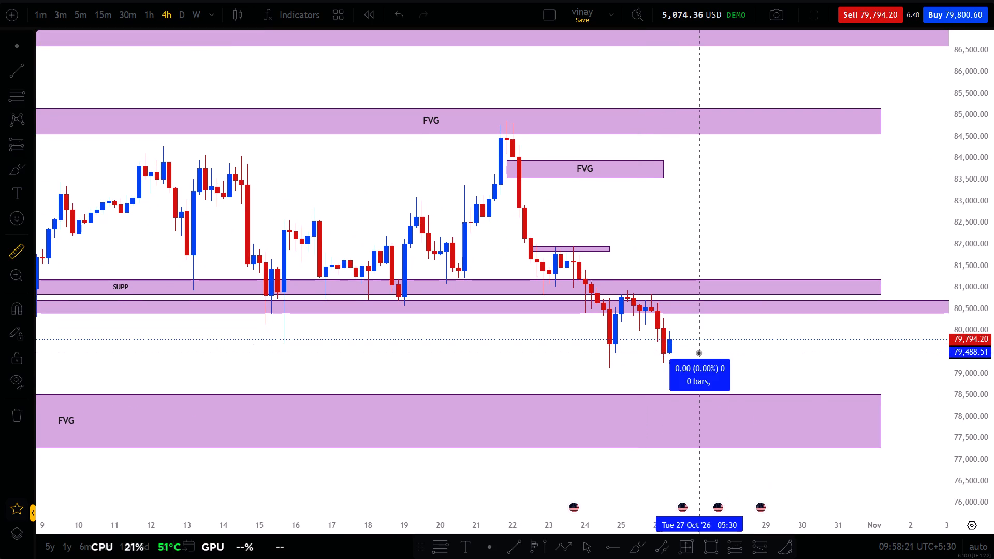
pyautogui.click(709, 394)
pyautogui.click(725, 385)
# Draw a rectangle zone under the support line from about 79,671 to 79,491, spanning 24 Oct 13:30 to 27 Oct 17:30, and deselect it.
pyautogui.scroll(1, 664, 375)
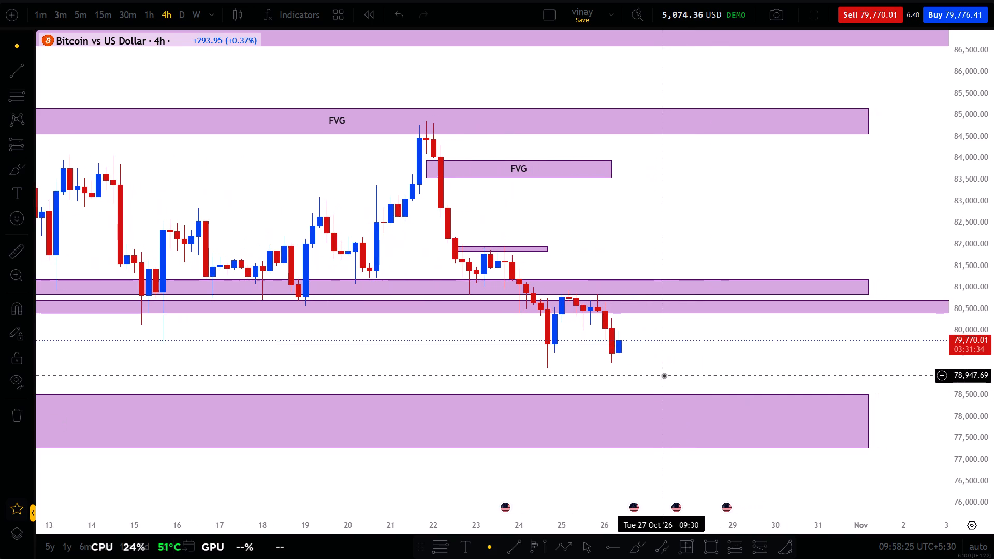
pyautogui.scroll(4, 993, 252)
pyautogui.scroll(2, 815, 328)
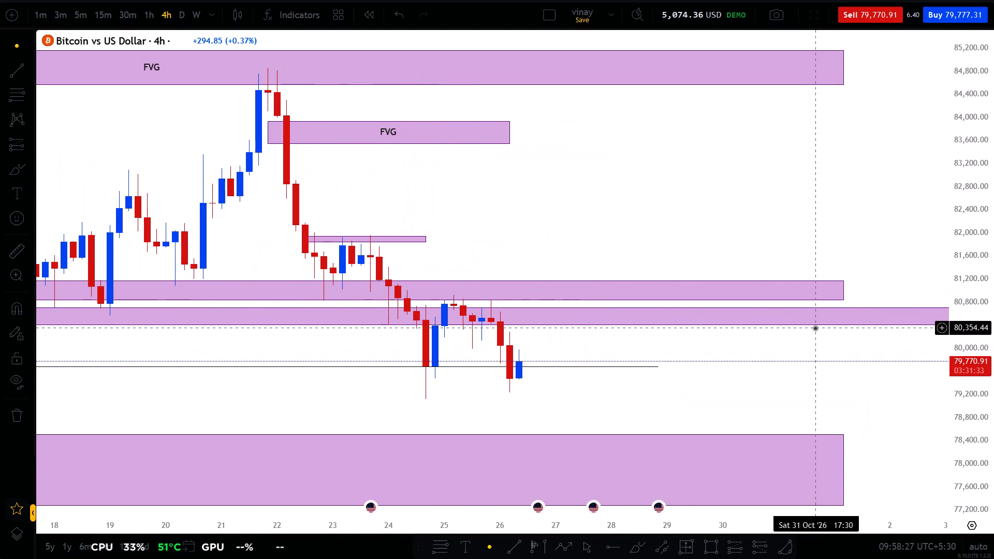
pyautogui.click(715, 546)
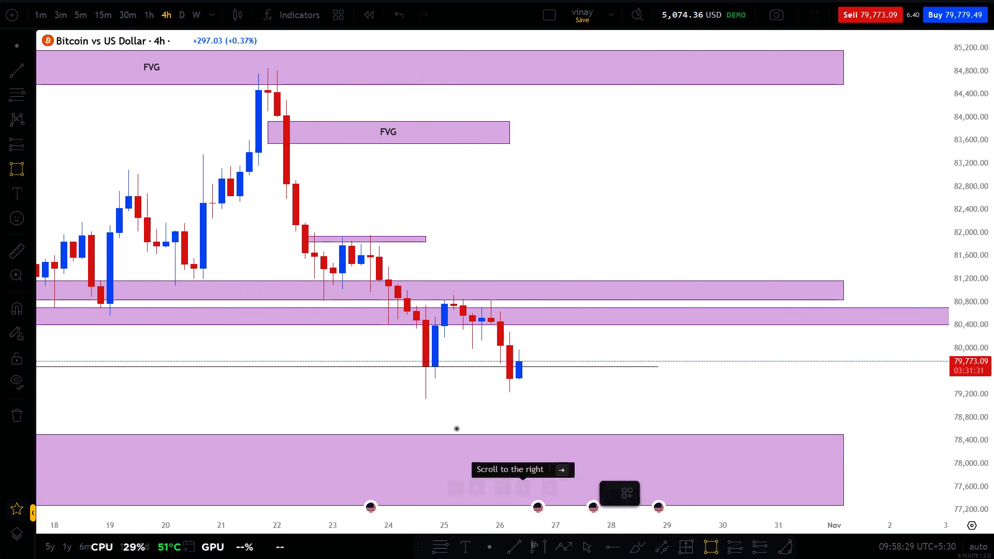
pyautogui.click(415, 367)
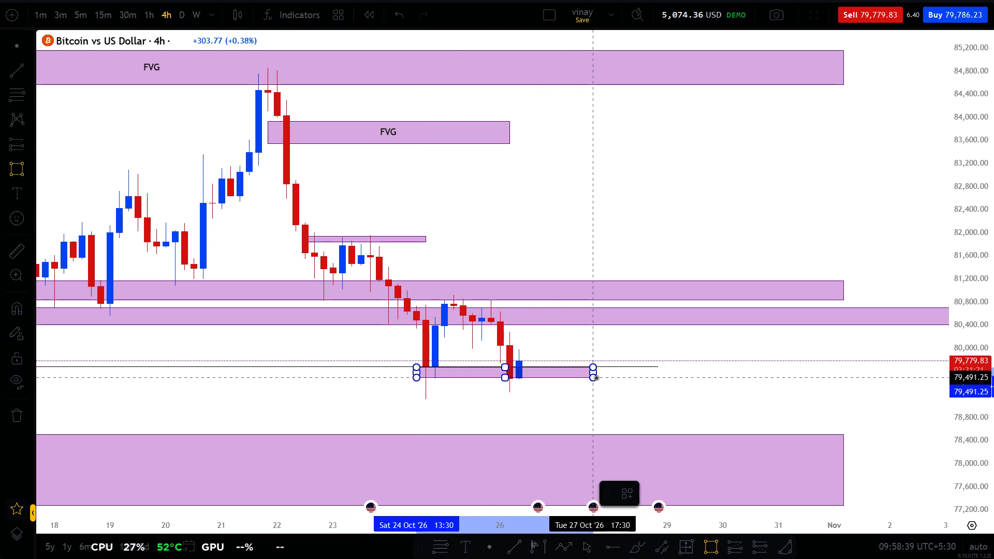
pyautogui.click(595, 378)
pyautogui.click(623, 390)
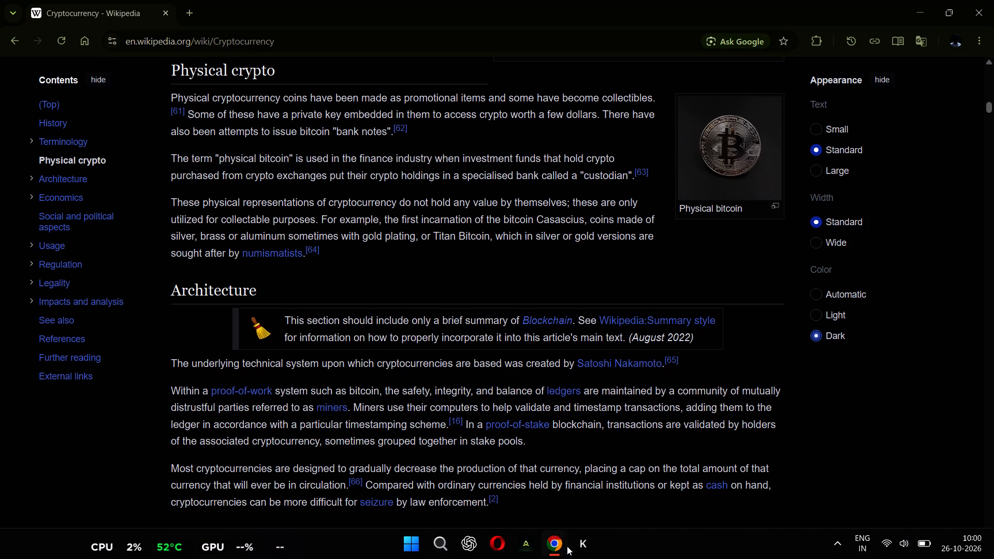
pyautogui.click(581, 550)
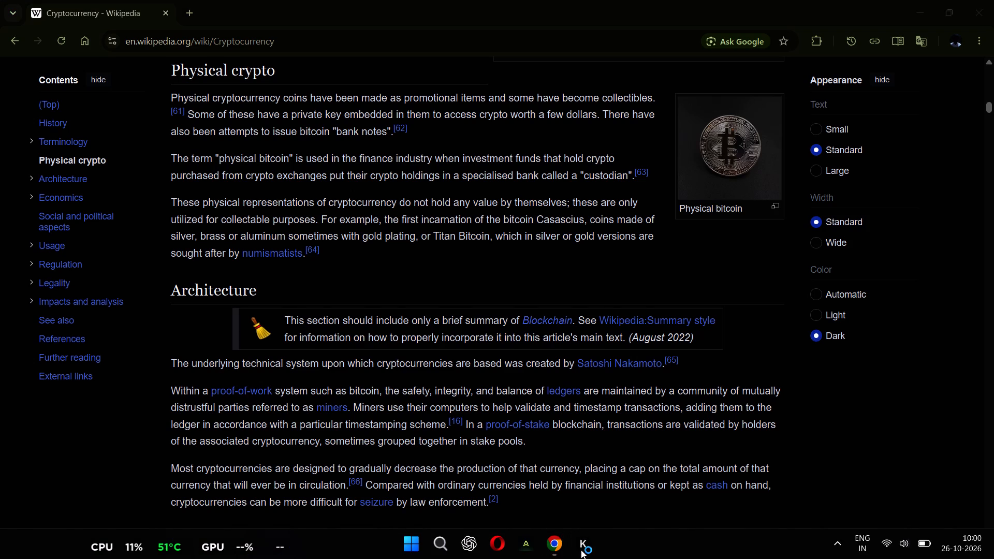
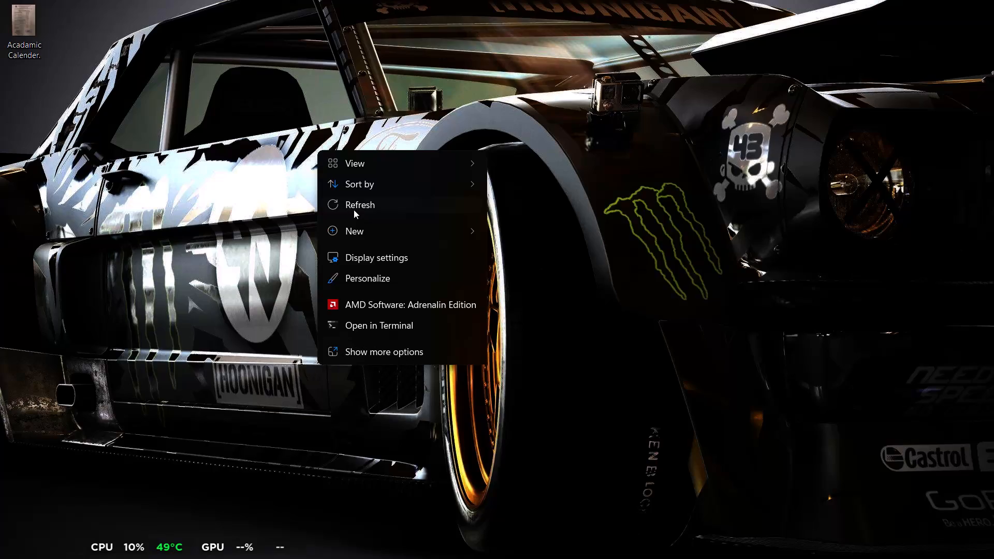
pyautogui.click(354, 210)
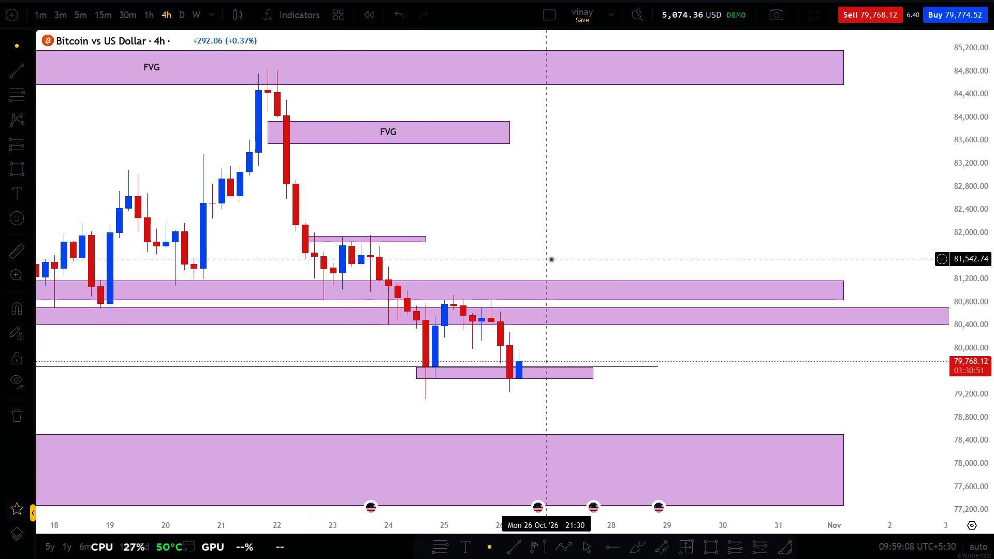
# Switch the Bitcoin chart from 4h to the 1h timeframe and examine recent price around the support line and the zone beneath it.
pyautogui.moveTo(621, 193); pyautogui.dragTo(583, 188)
pyautogui.scroll(-2, 664, 197)
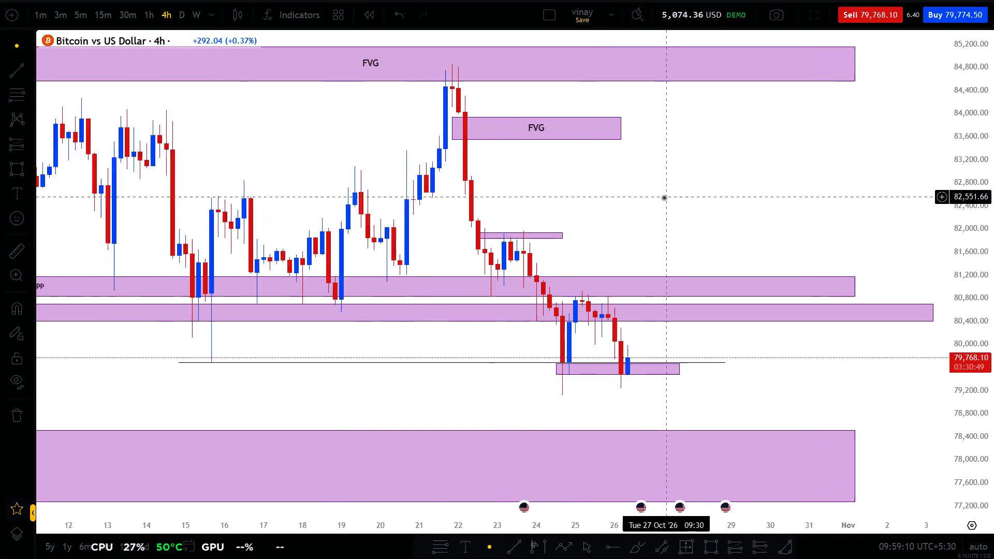
pyautogui.scroll(1, 664, 197)
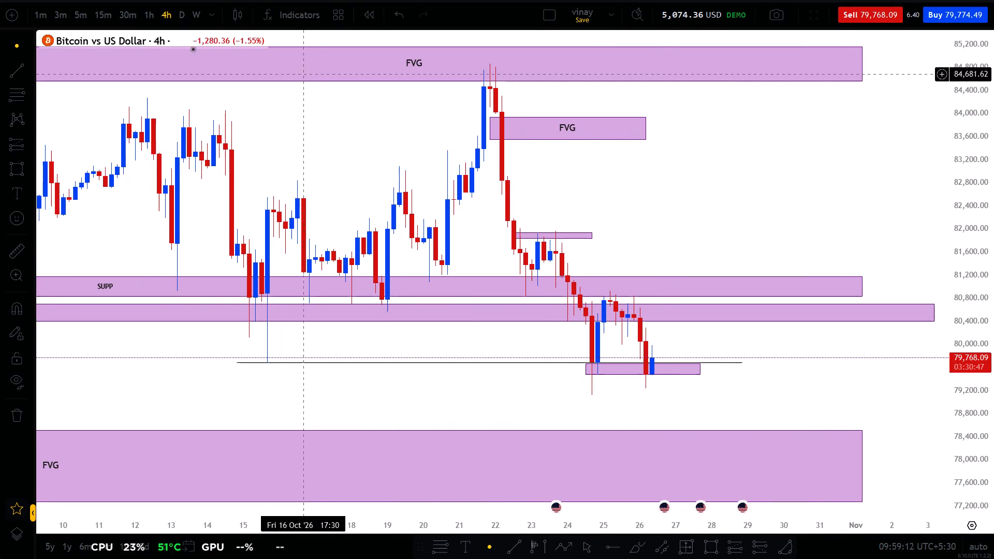
pyautogui.click(150, 12)
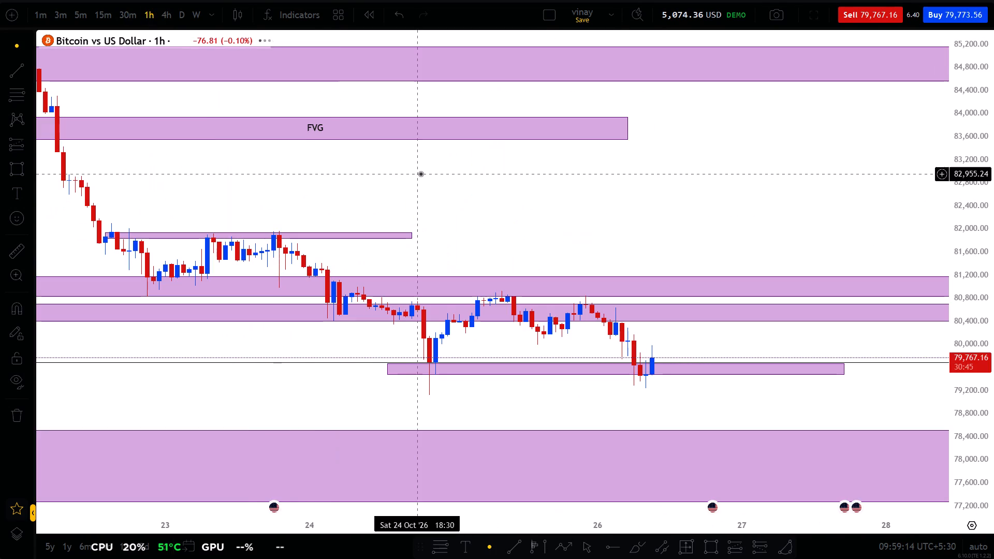
pyautogui.scroll(-1, 502, 186)
pyautogui.scroll(1, 502, 186)
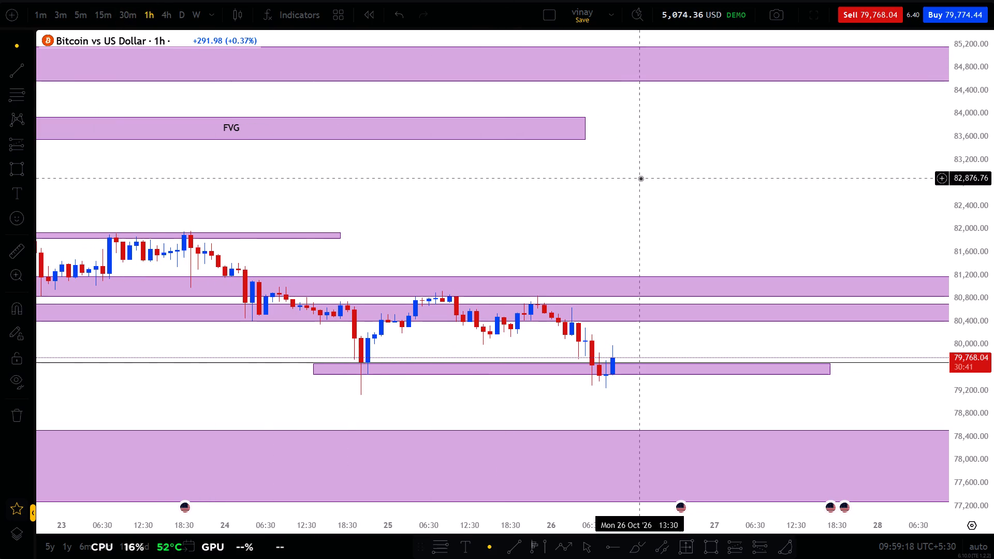
pyautogui.moveTo(640, 178); pyautogui.dragTo(589, 178)
pyautogui.scroll(1, 695, 297)
pyautogui.scroll(2, 993, 398)
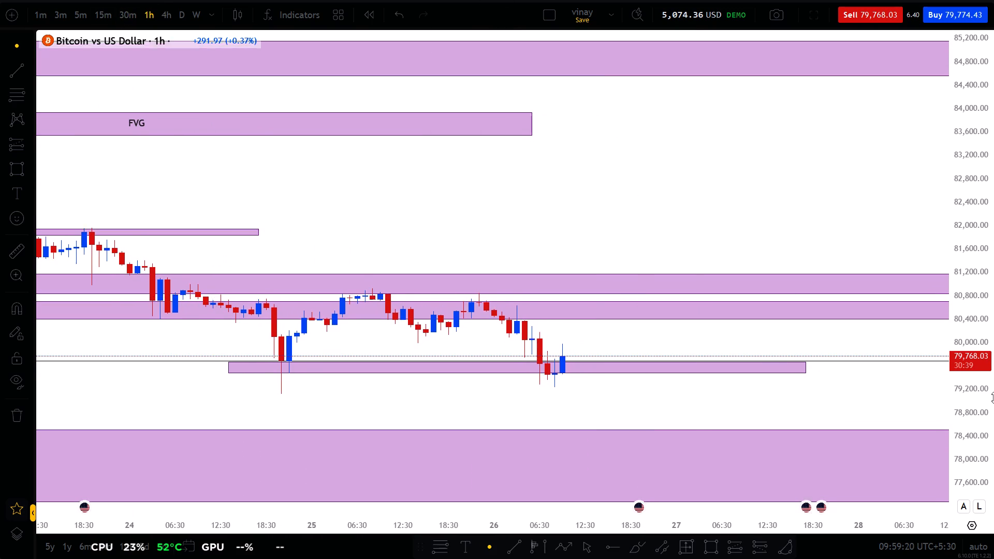
pyautogui.scroll(2, 993, 398)
pyautogui.moveTo(749, 429); pyautogui.dragTo(717, 332)
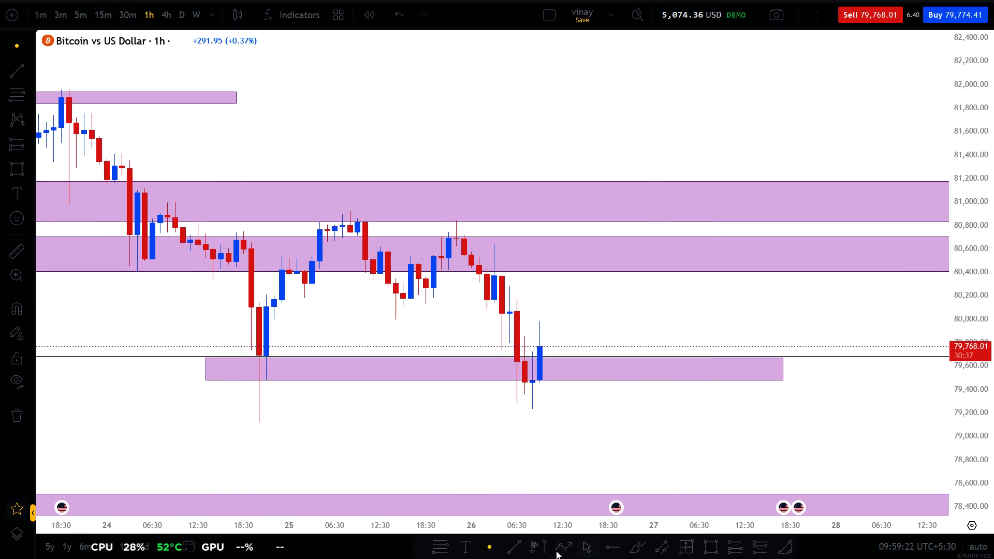
# Draw a horizontal trend line at about 79,855 above the support line, spanning 26 Oct 06:30 to 12:30.
pyautogui.click(509, 547)
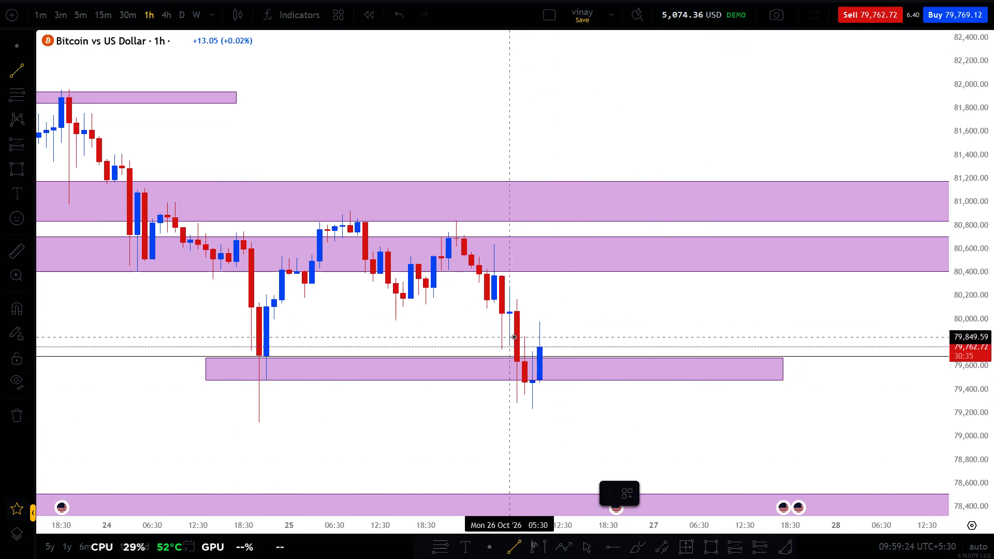
pyautogui.scroll(5, 993, 310)
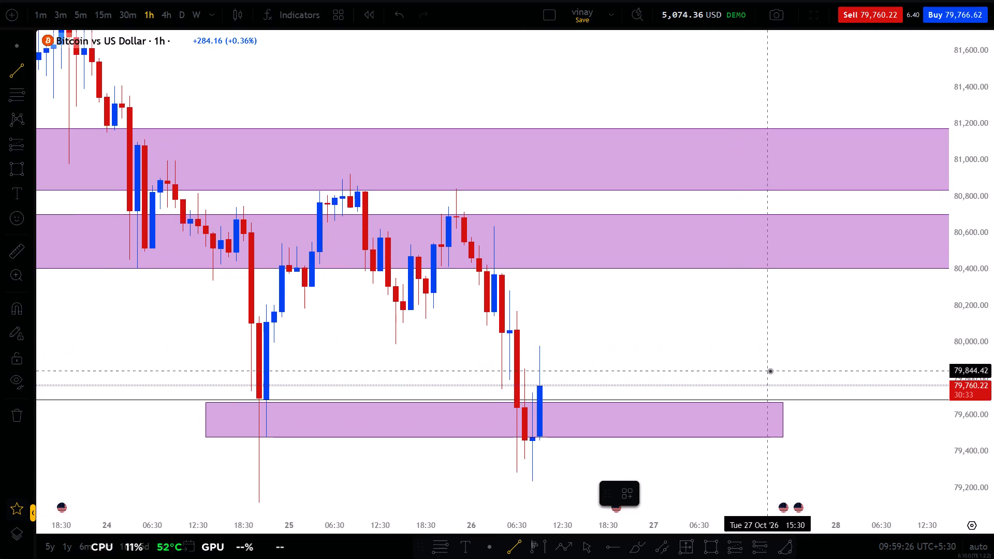
pyautogui.scroll(5, 770, 371)
pyautogui.hscroll(2, 770, 371)
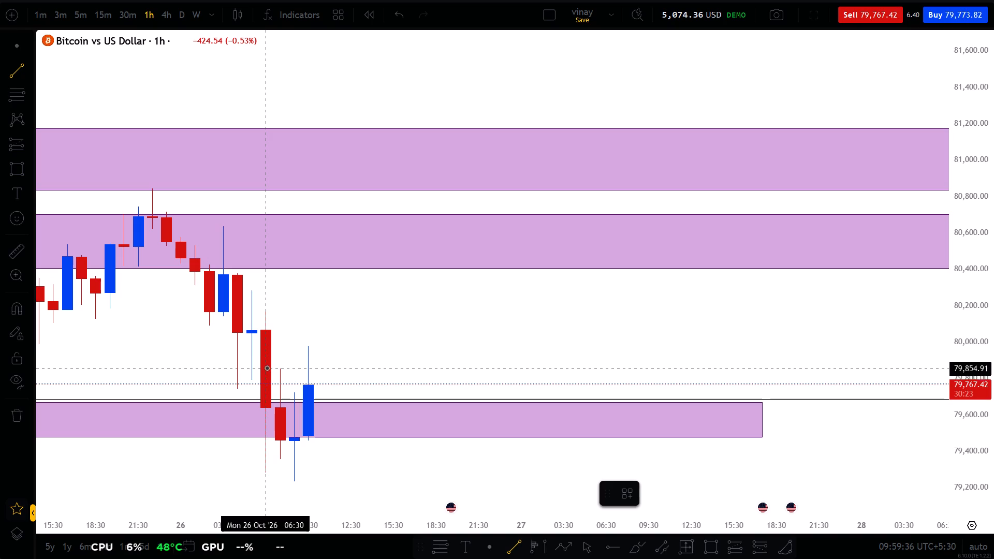
pyautogui.click(267, 369)
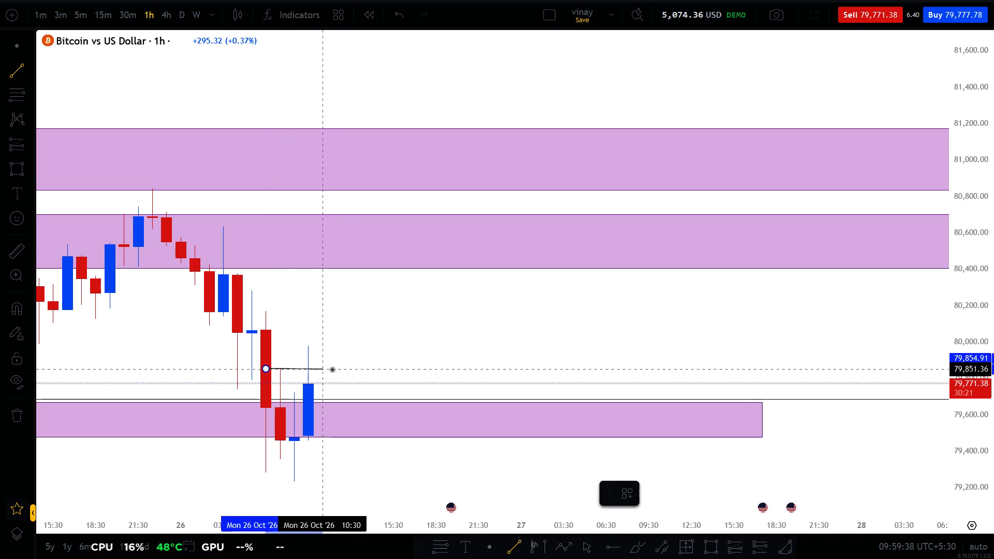
pyautogui.keyDown('shift'); pyautogui.click(348, 368); pyautogui.keyUp('shift')
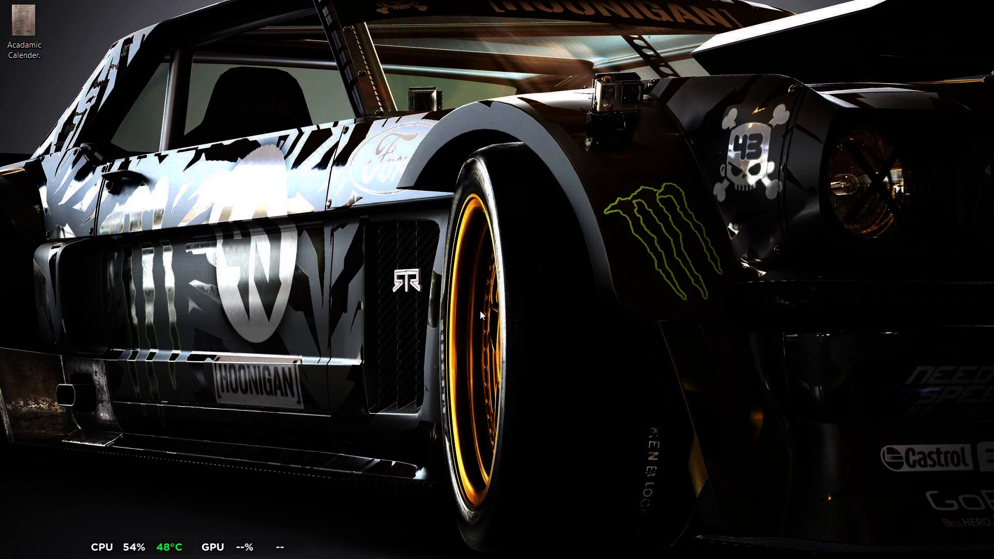
pyautogui.scroll(-2, 415, 445)
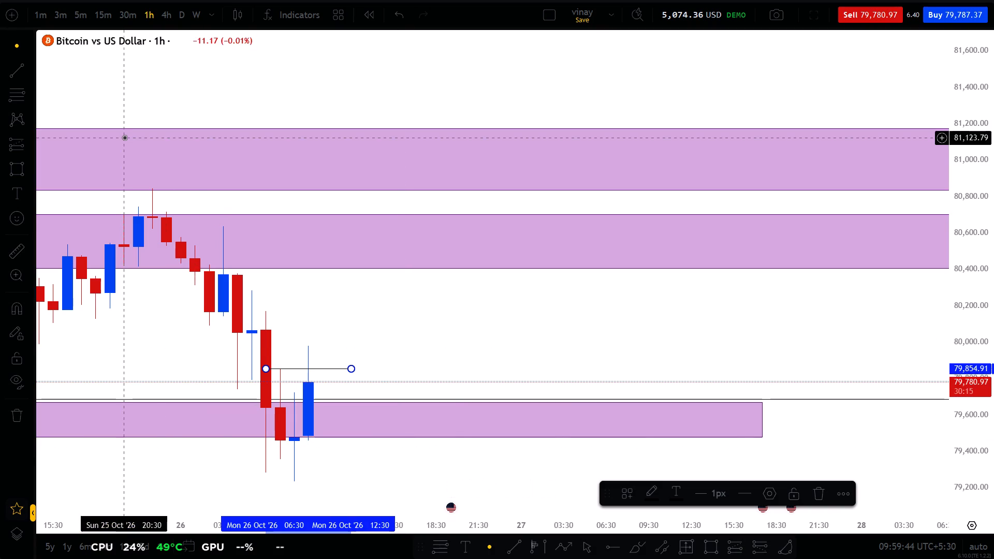
# Switch the Bitcoin chart to the 15m timeframe and examine price around the short 79,855 line and the zone below.
pyautogui.click(106, 8)
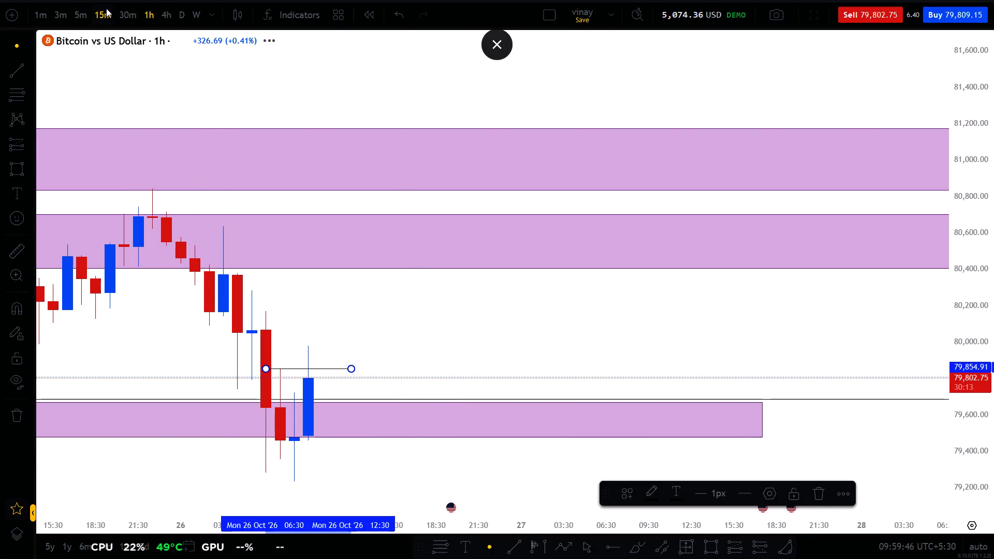
pyautogui.hscroll(3, 372, 313)
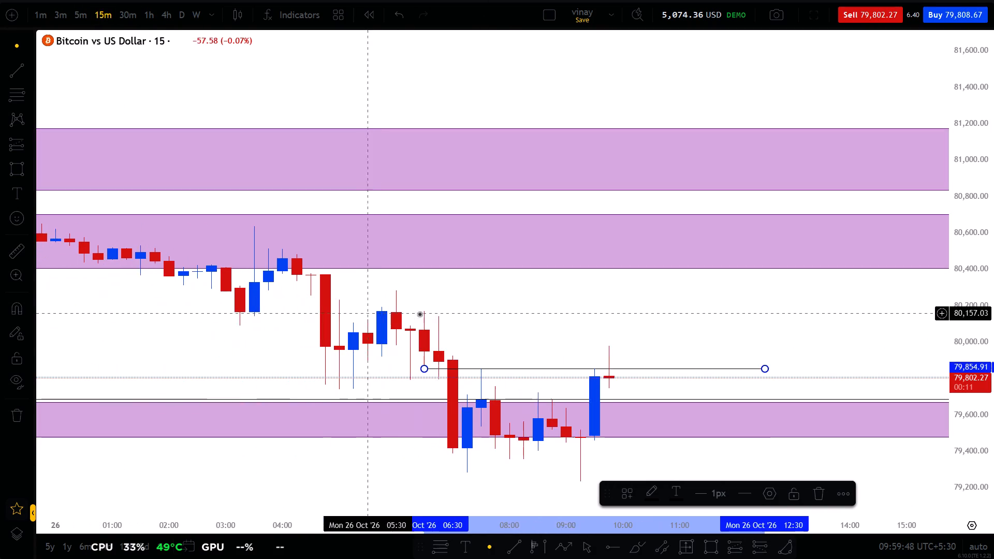
pyautogui.scroll(3, 993, 357)
pyautogui.moveTo(842, 343); pyautogui.dragTo(717, 251)
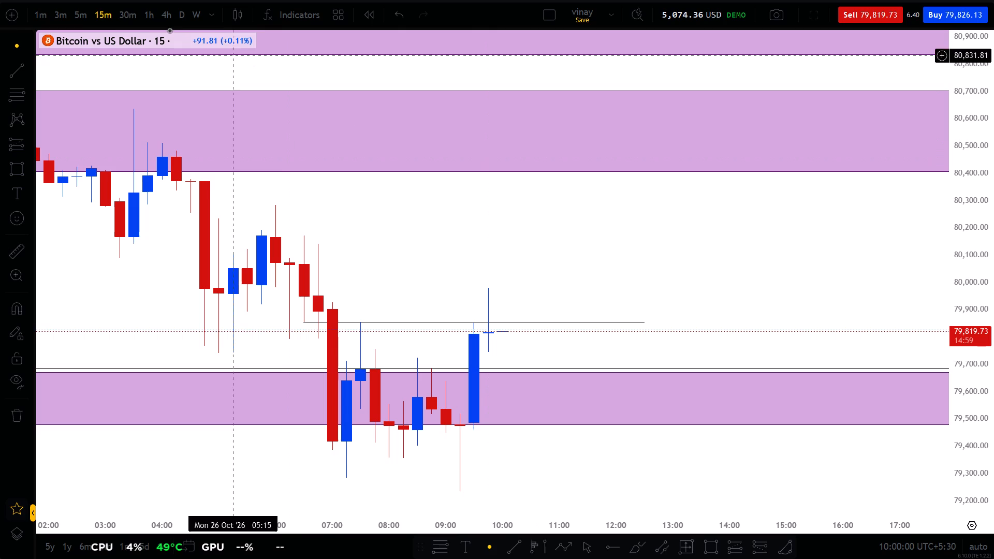
# Switch the Bitcoin chart to the 5m timeframe and examine the latest candles against the short 79,855 line.
pyautogui.click(89, 10)
pyautogui.scroll(-3, 446, 236)
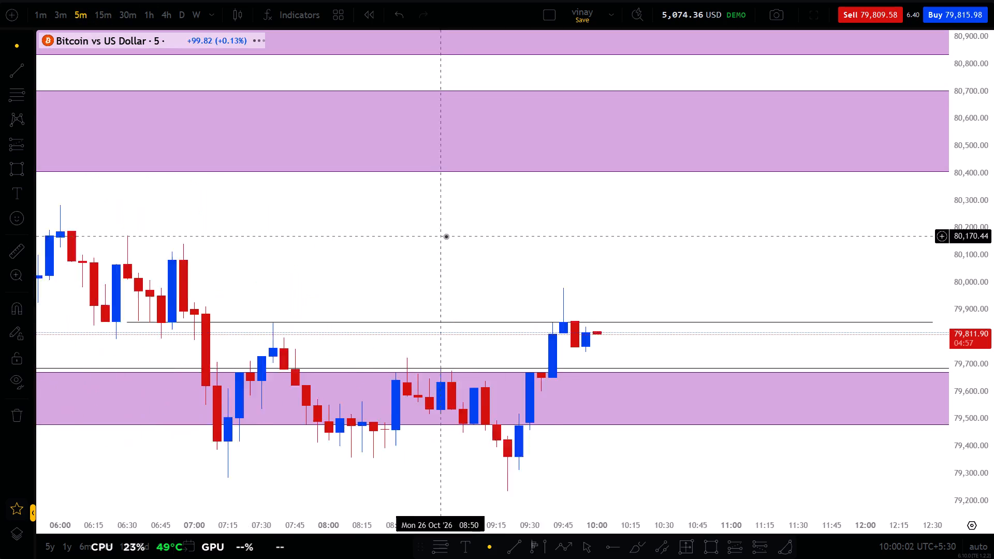
pyautogui.scroll(-1, 446, 236)
pyautogui.moveTo(597, 272); pyautogui.dragTo(561, 261)
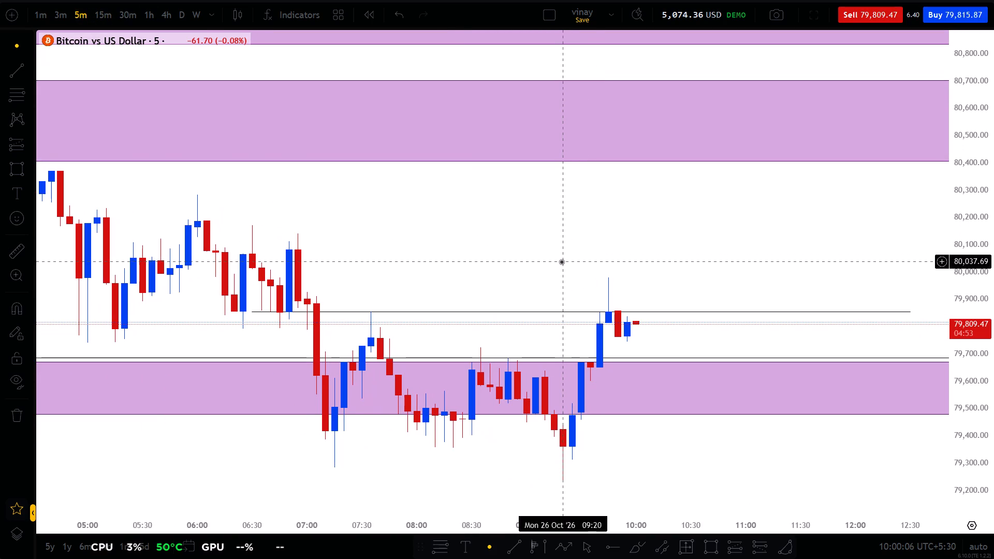
# Open a market sell order for BTC and set its volume to 0.1 lots.
pyautogui.click(865, 9)
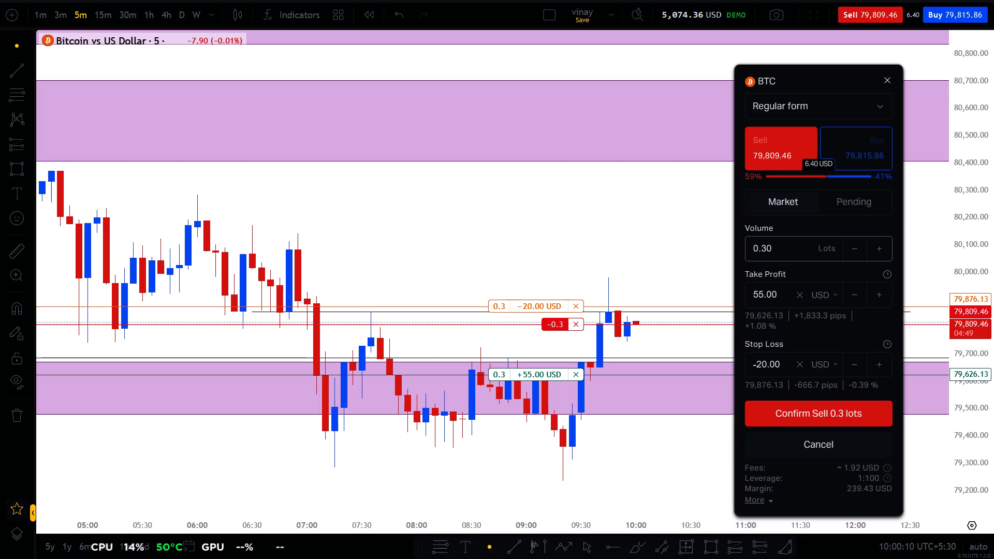
pyautogui.click(785, 254)
pyautogui.press('BackSpace')
pyautogui.press('BackSpace')
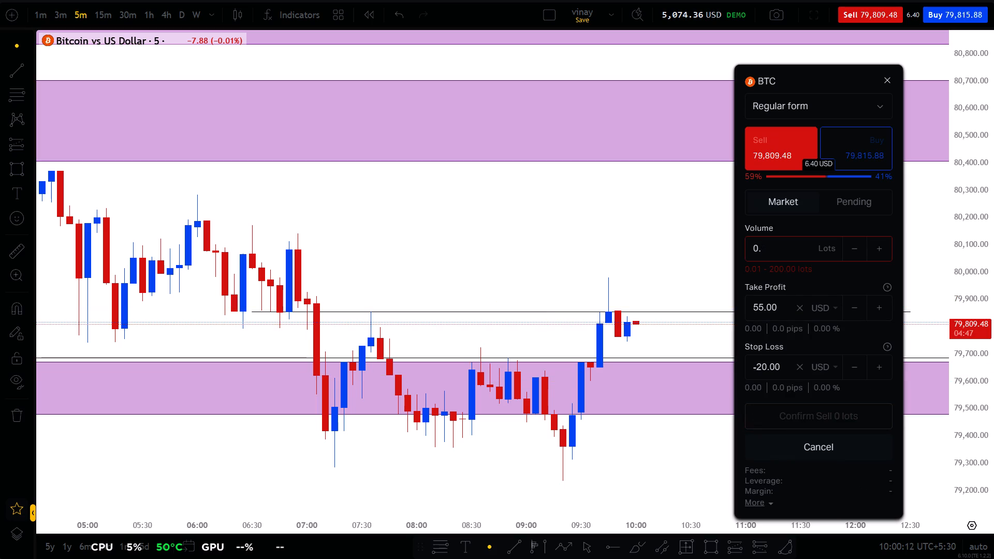
pyautogui.press('1')
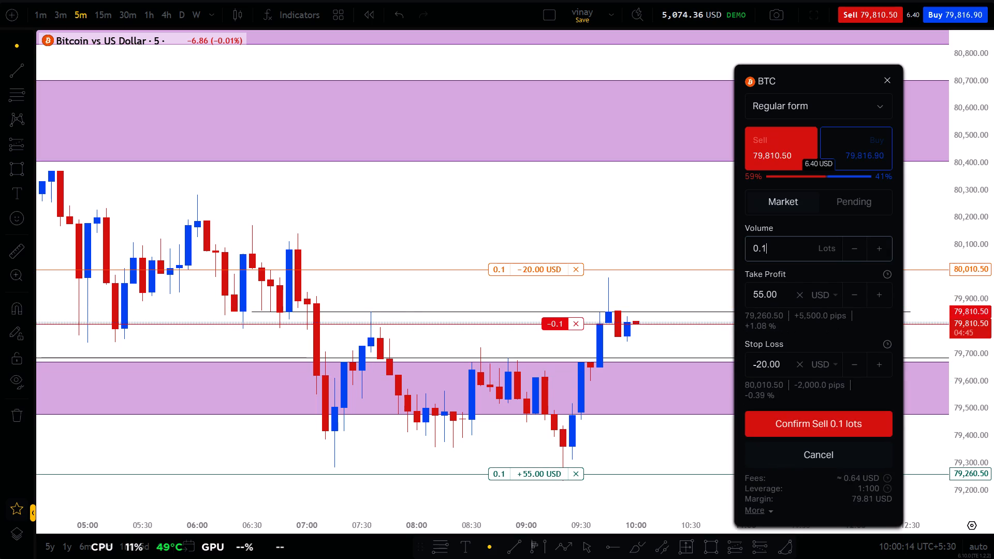